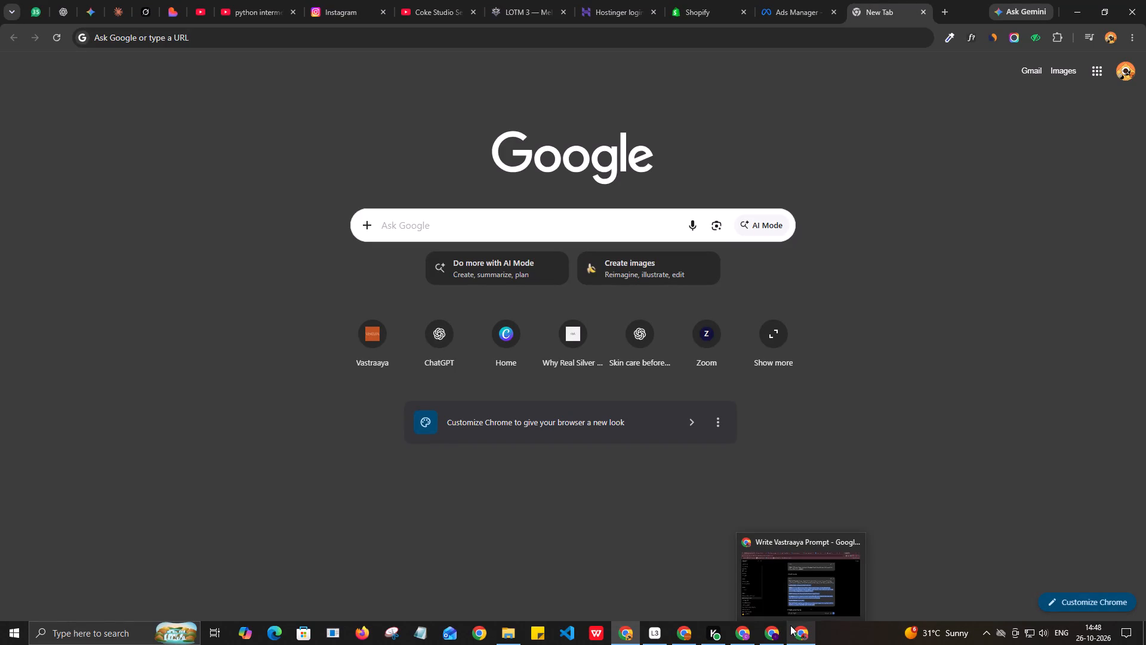
# Switch to the Vastraaya Shopify admin's Orders page and reload it repeatedly to check for new orders.
pyautogui.click(680, 638)
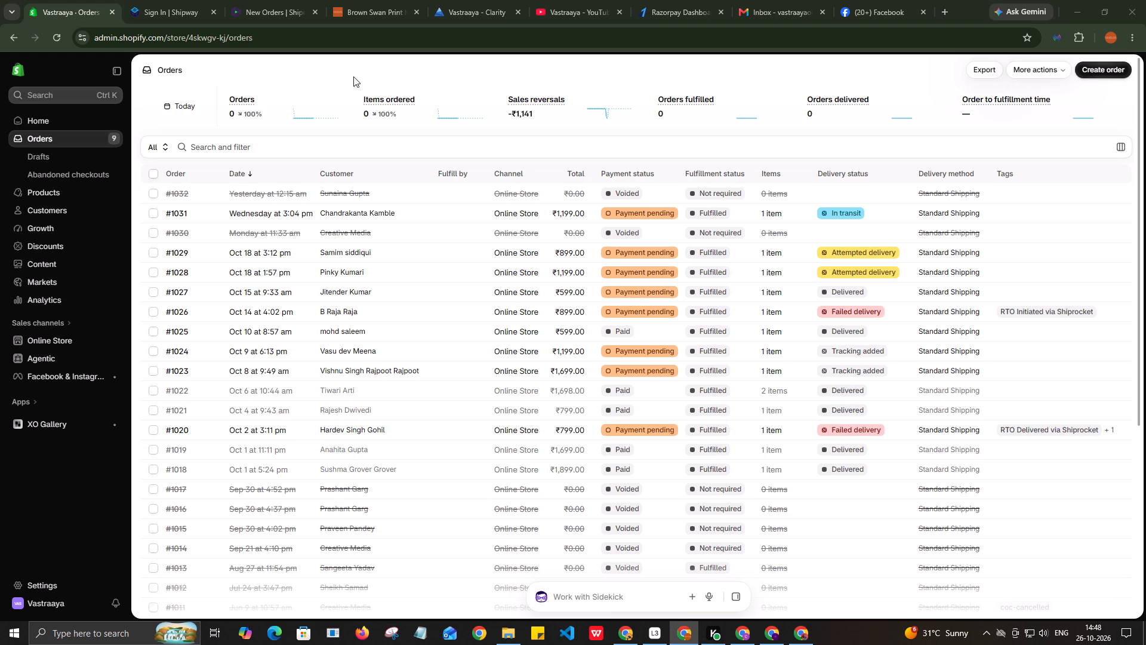
pyautogui.click(57, 36)
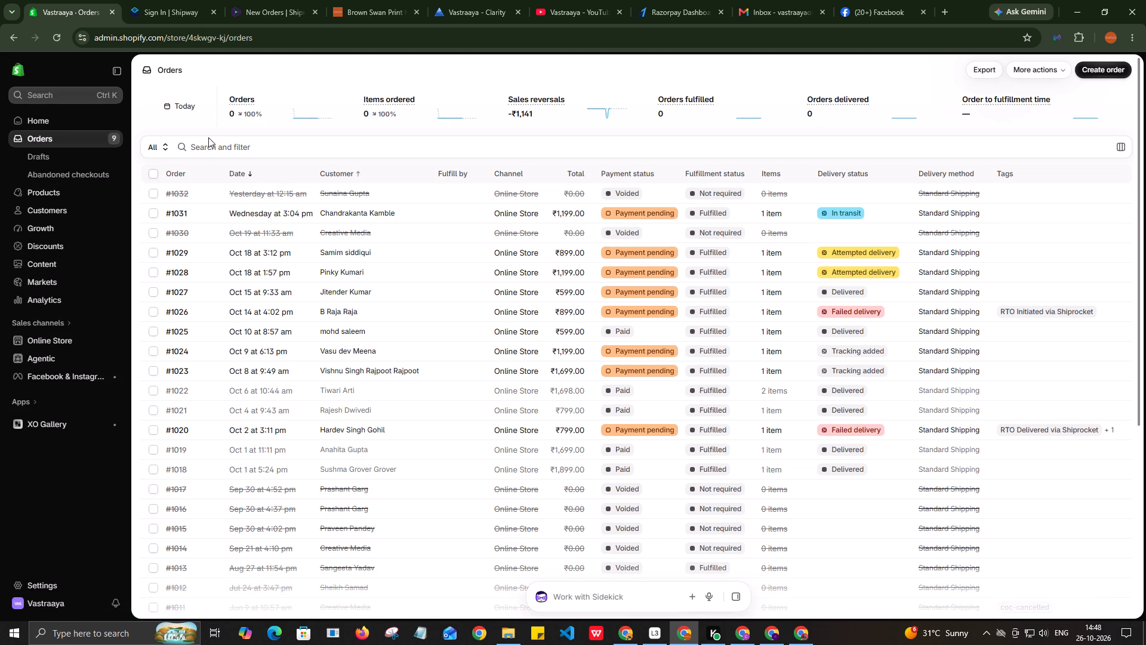
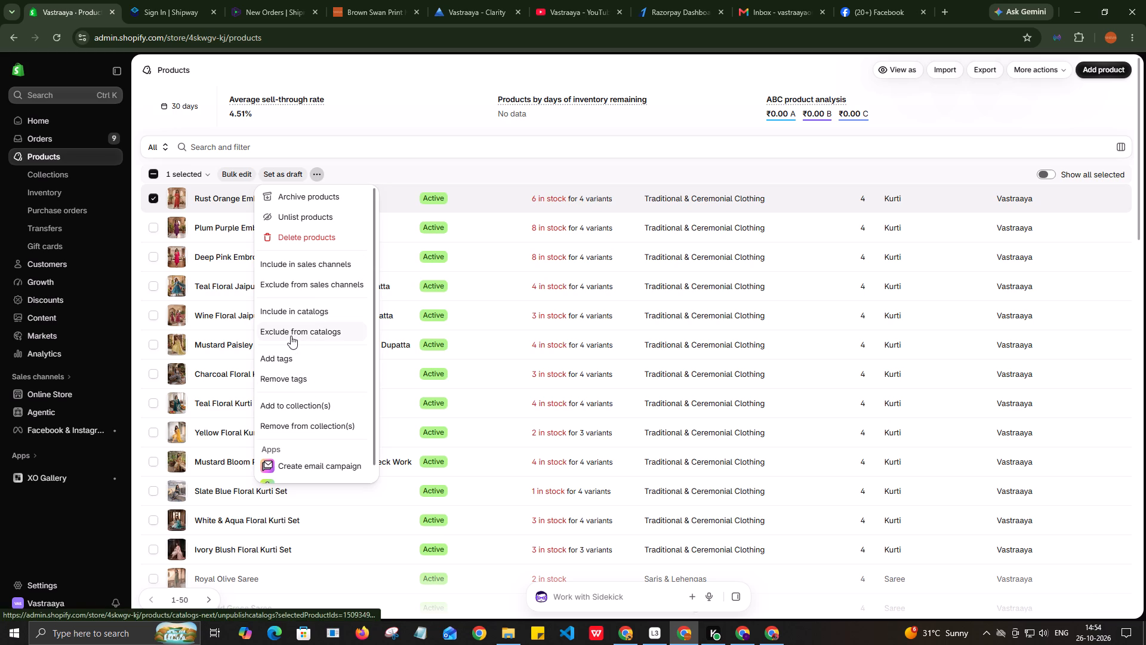
# Dismiss the bulk actions list for the selected Rust Orange Embroidered Kurti Set without applying any action.
pyautogui.click(219, 195)
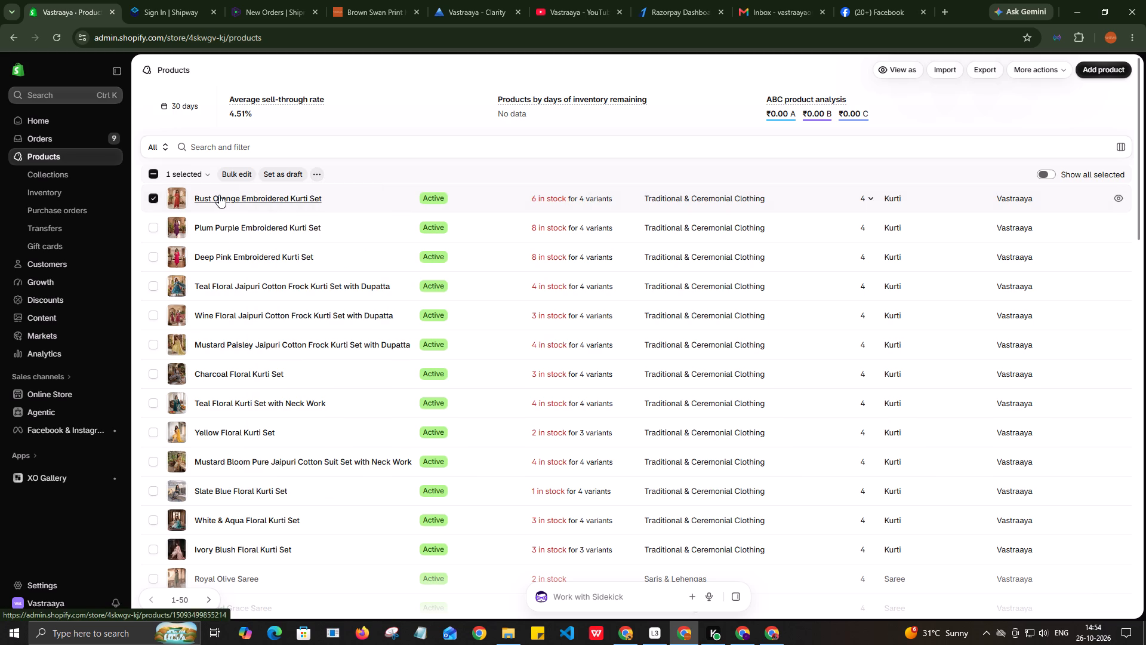
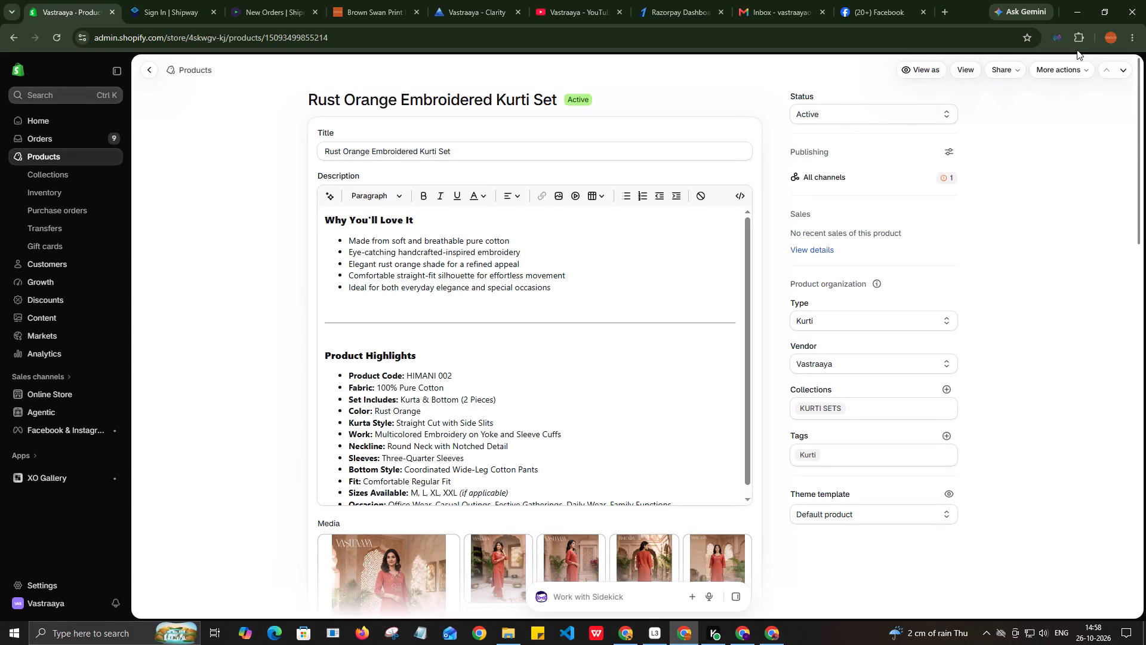
# Start duplicating the Rust Orange Embroidered Kurti Set product from its product page.
pyautogui.click(1081, 70)
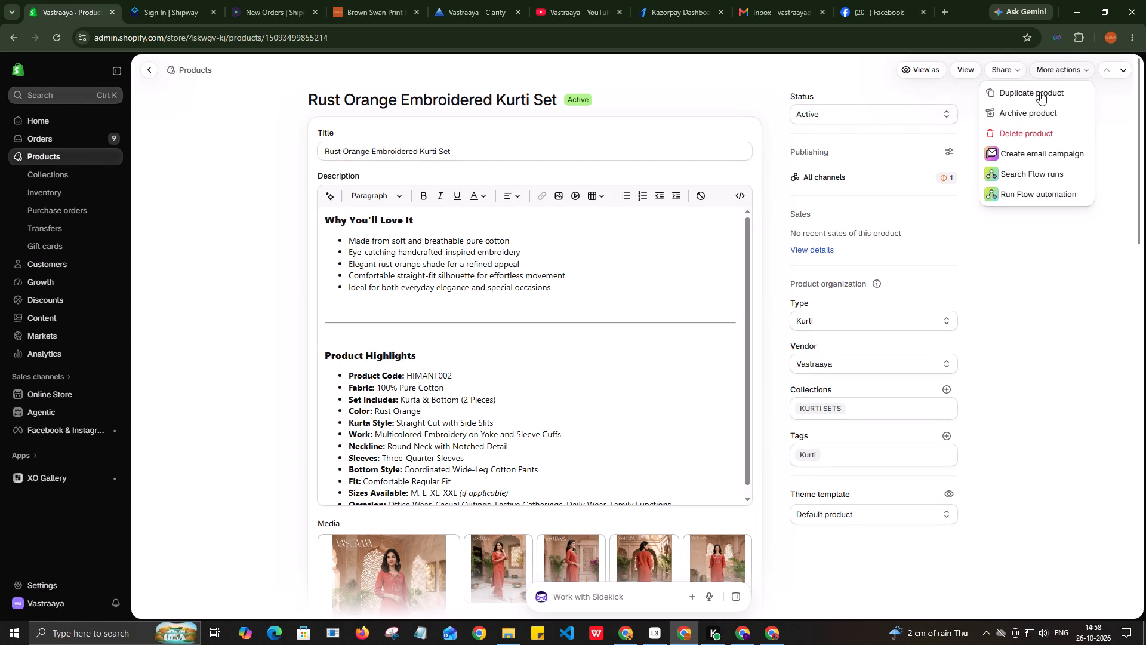
pyautogui.click(1040, 92)
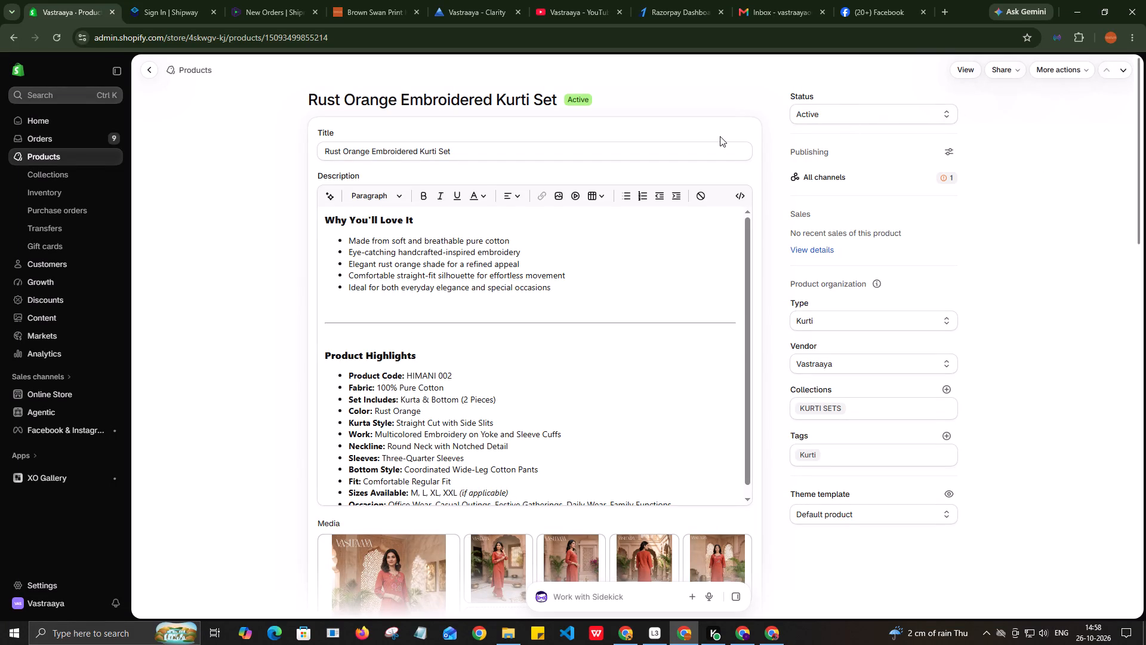
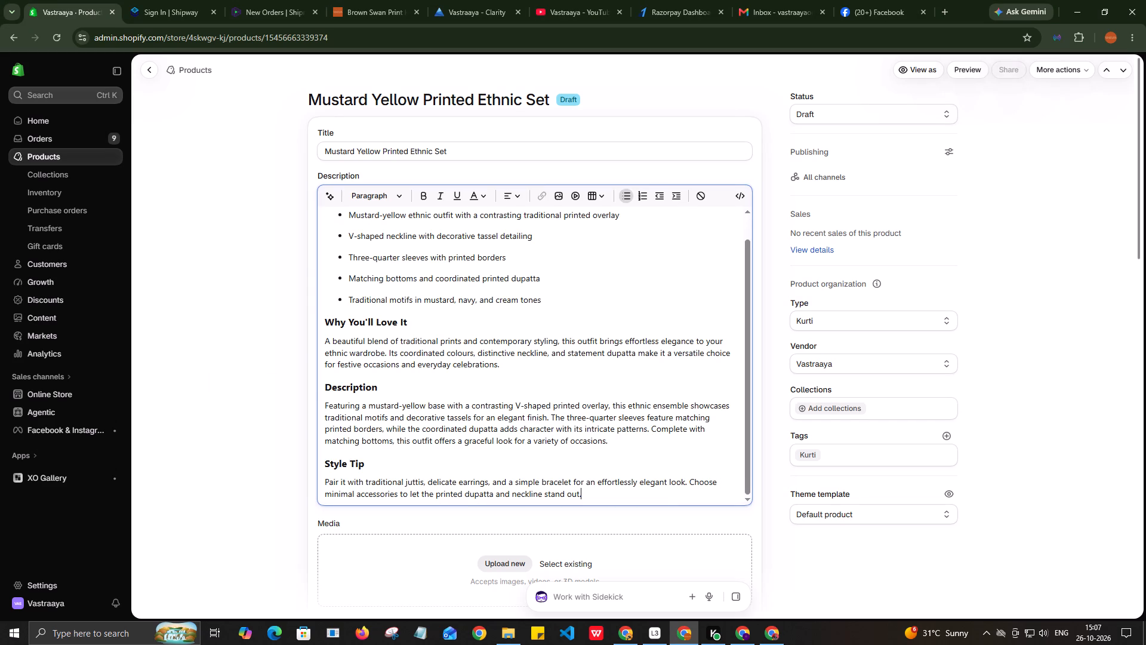
pyautogui.scroll(5, 478, 336)
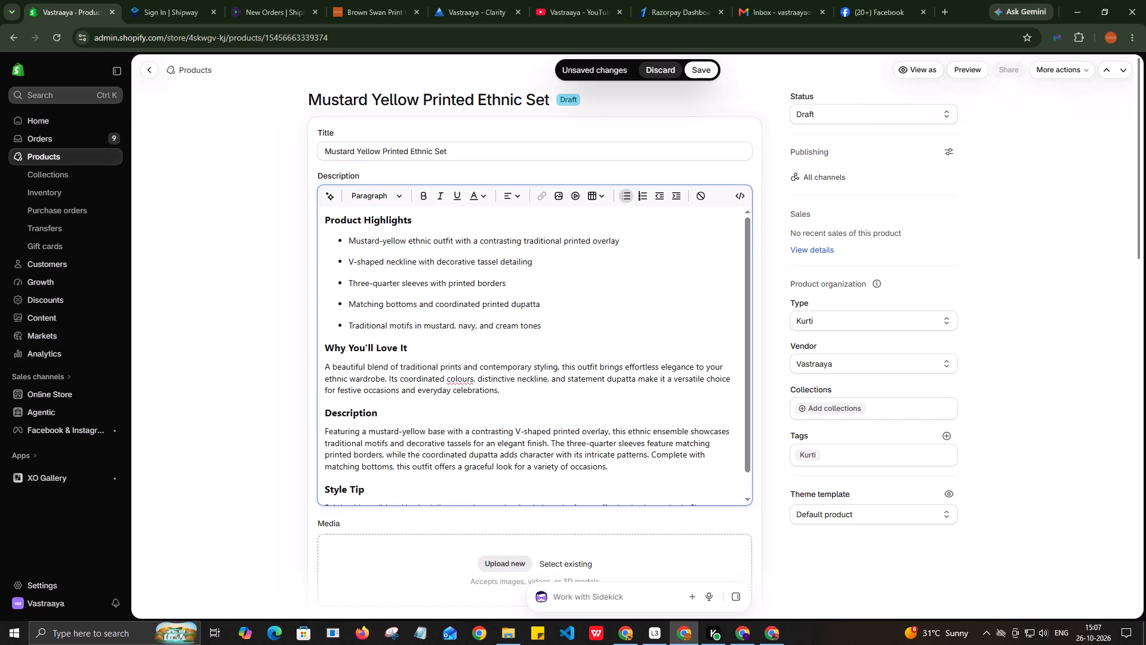
pyautogui.click(545, 328)
# Upload the five branded yellow-orange outfit model images, magnific files 97804, 97805, 97806, 97809 and 97811, from Downloads as the product's media.
pyautogui.scroll(-3, 408, 425)
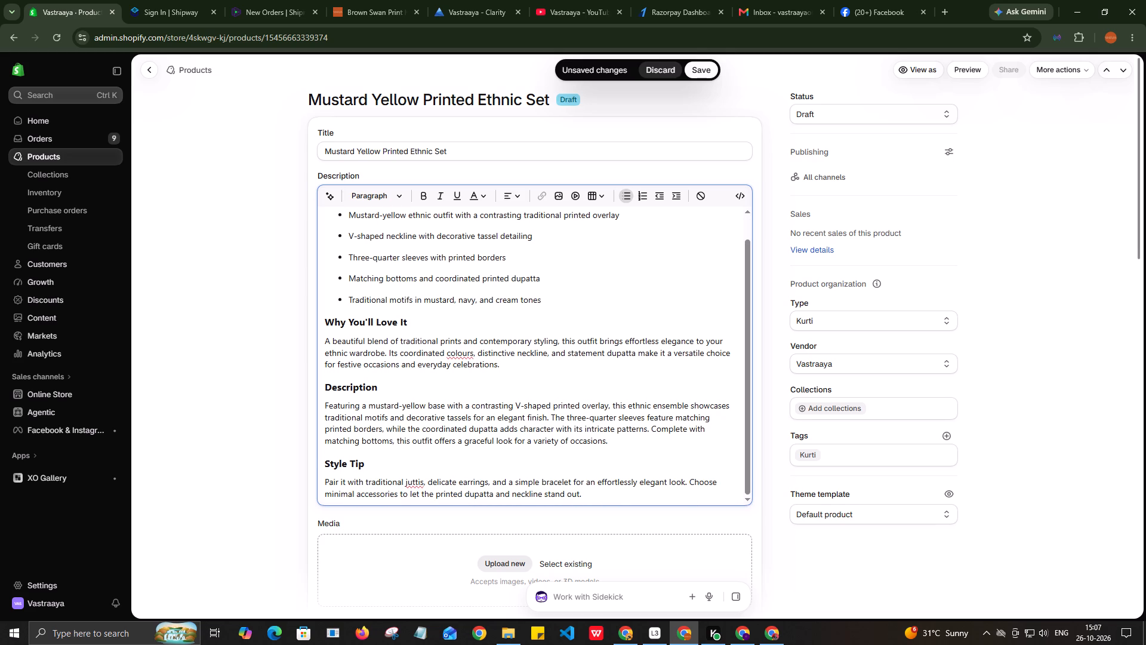
pyautogui.scroll(-5, 440, 391)
pyautogui.scroll(-5, 476, 460)
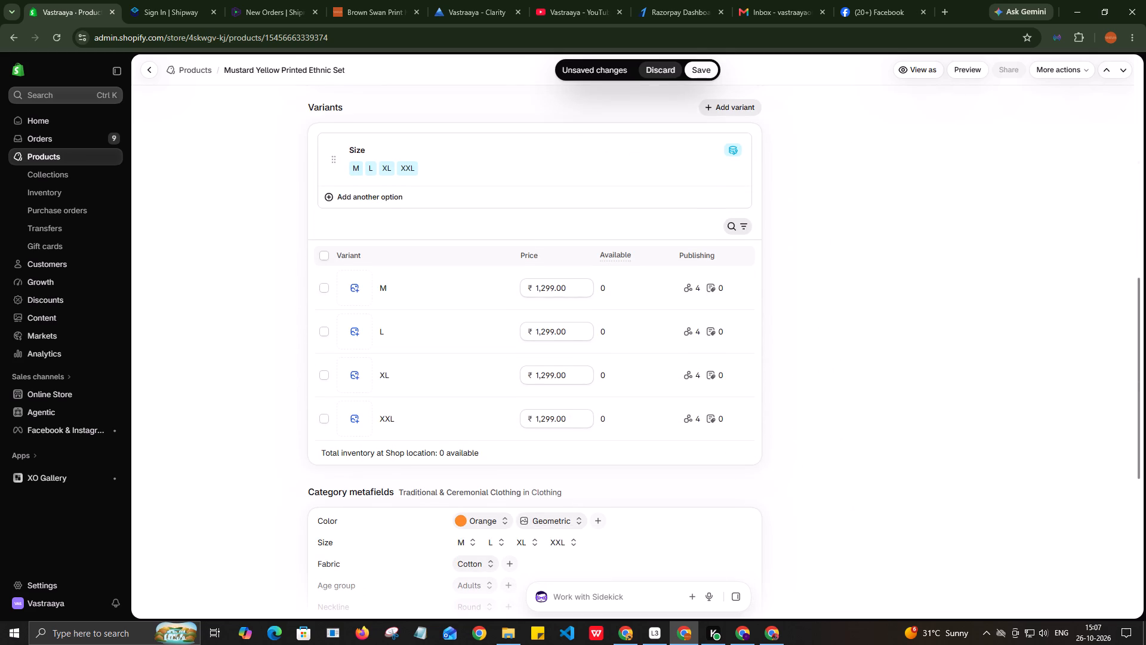
pyautogui.scroll(5, 437, 450)
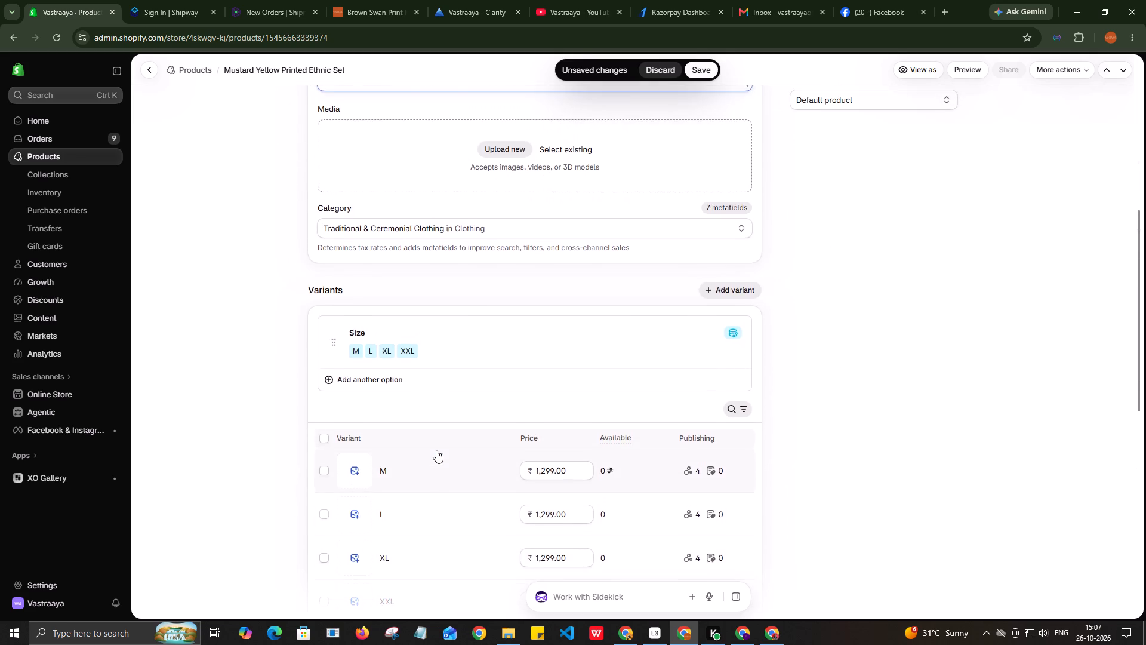
pyautogui.scroll(2, 436, 450)
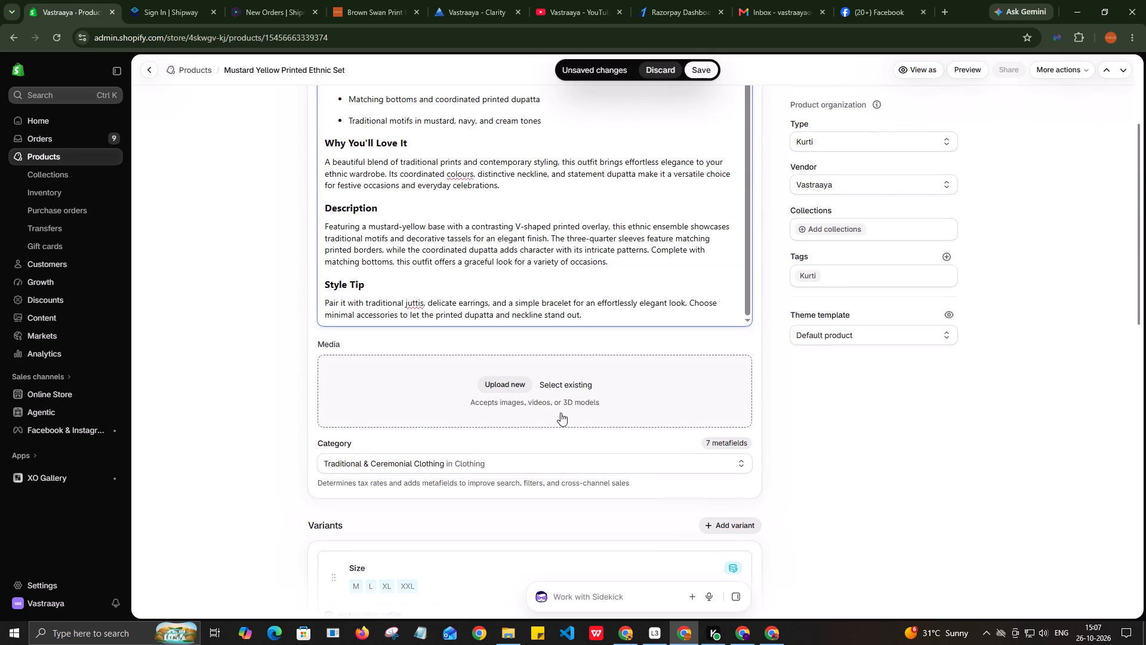
pyautogui.scroll(1, 724, 386)
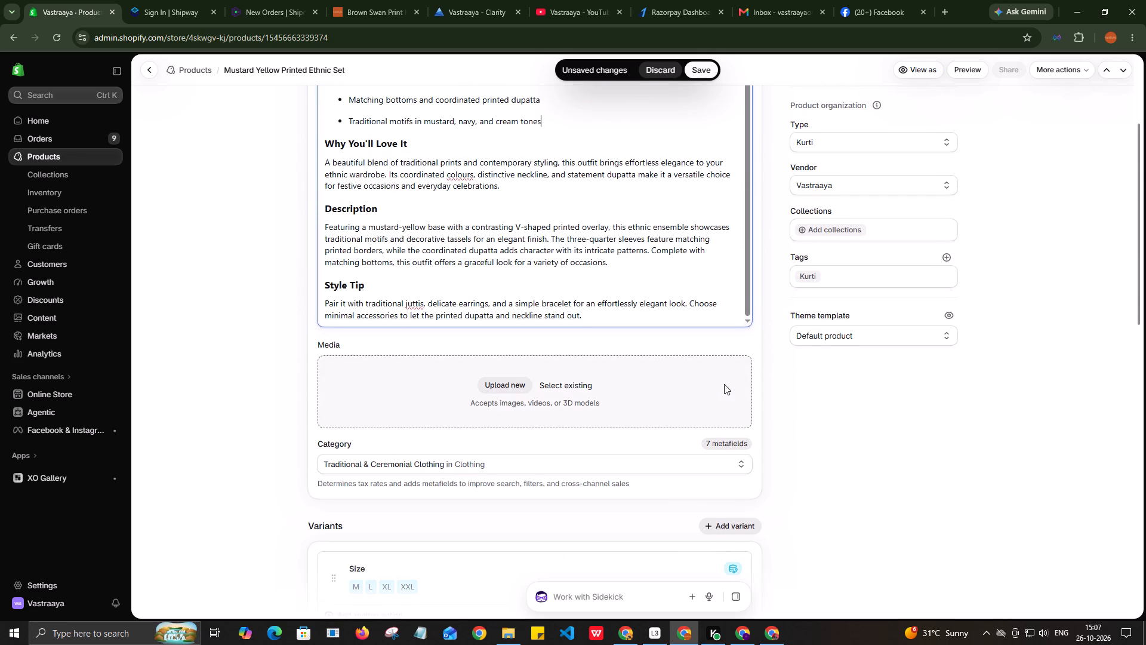
pyautogui.click(507, 446)
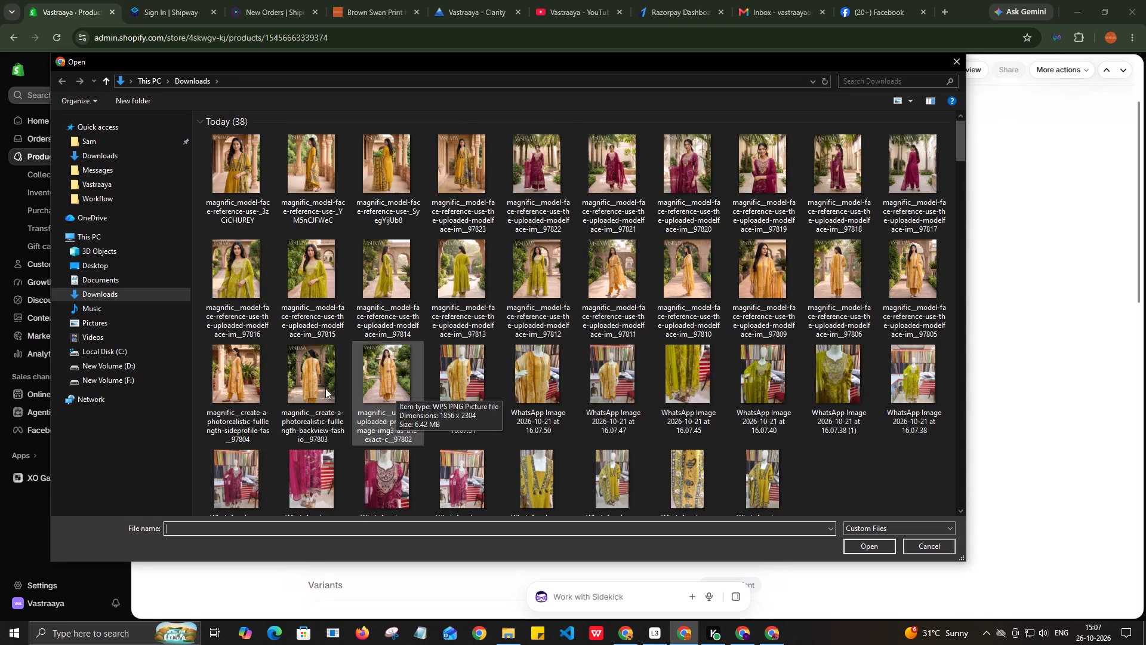
pyautogui.click(918, 259)
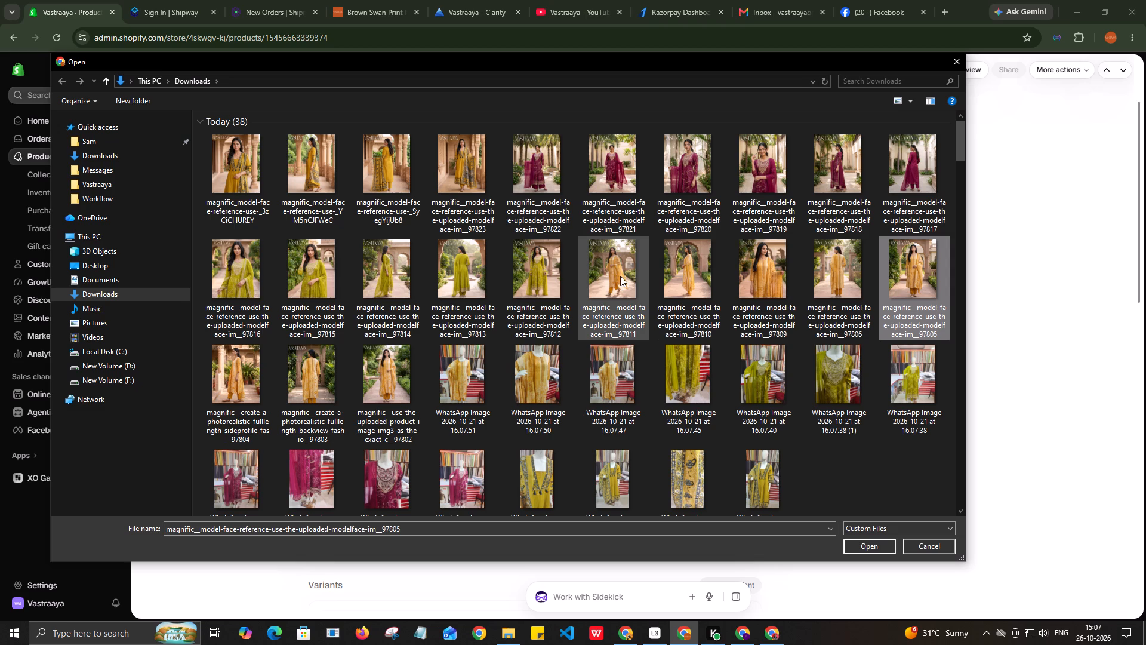
pyautogui.keyDown('shift'); pyautogui.click(620, 276); pyautogui.keyUp('shift')
pyautogui.keyDown('ctrl'); pyautogui.click(690, 275); pyautogui.keyUp('ctrl')
pyautogui.keyDown('ctrl'); pyautogui.click(252, 380); pyautogui.keyUp('ctrl')
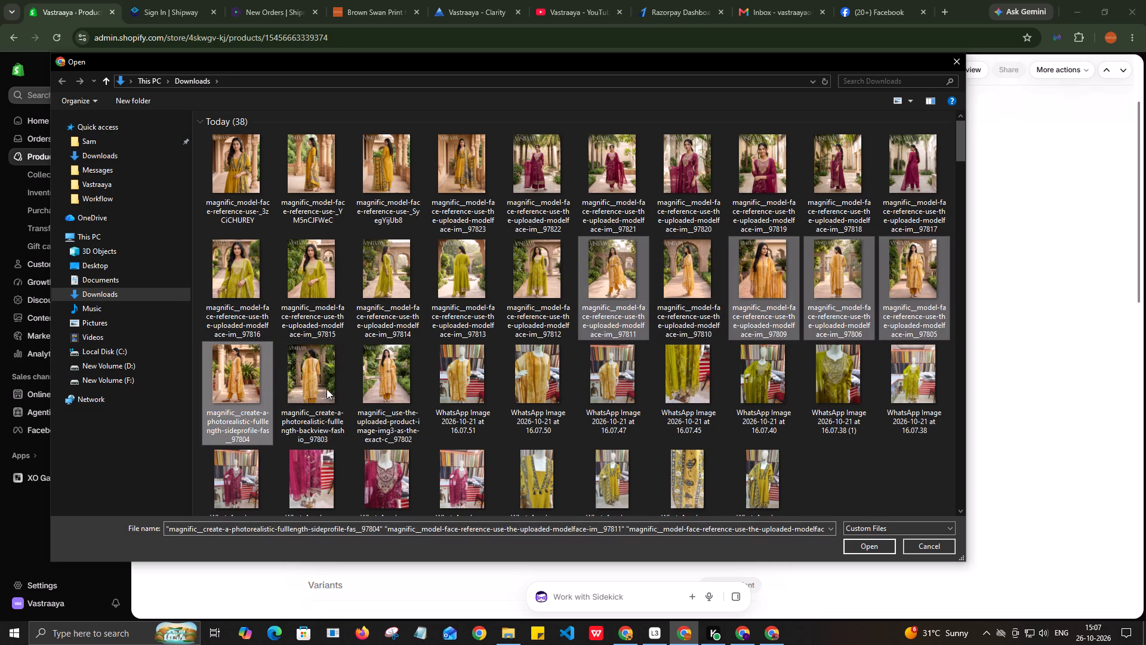
pyautogui.click(860, 548)
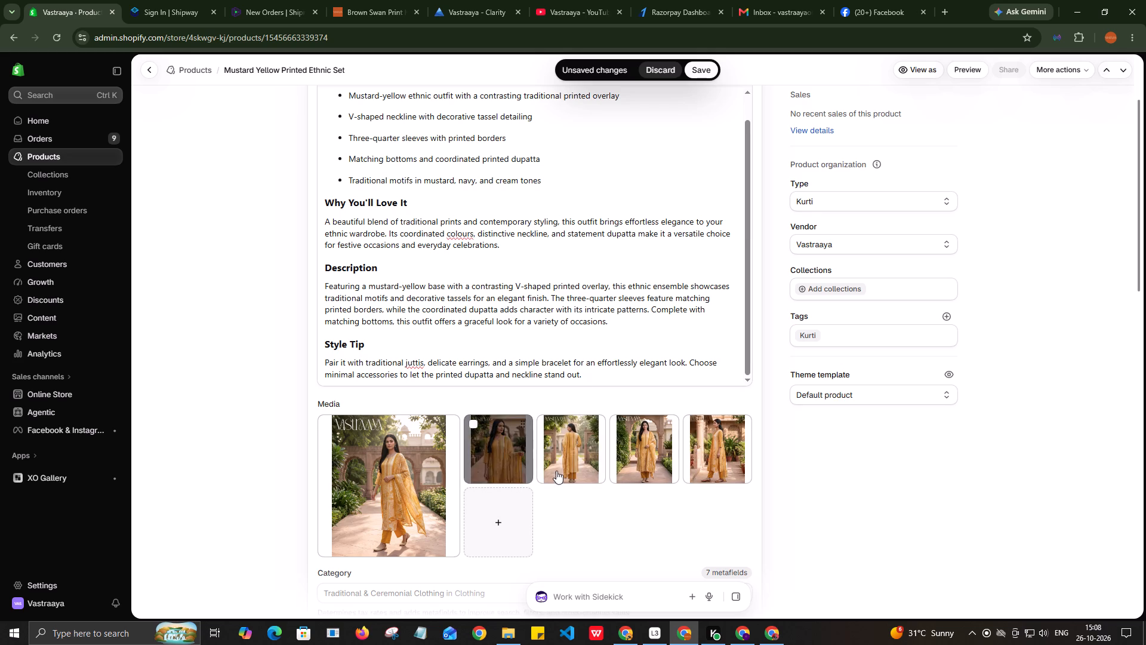
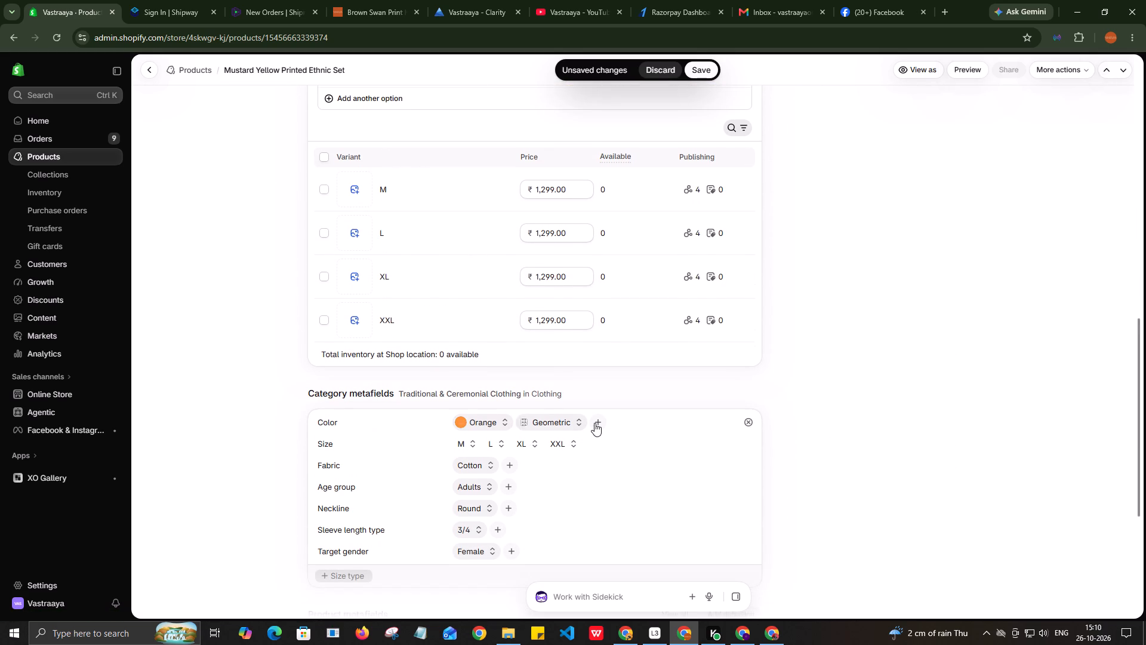
pyautogui.click(594, 423)
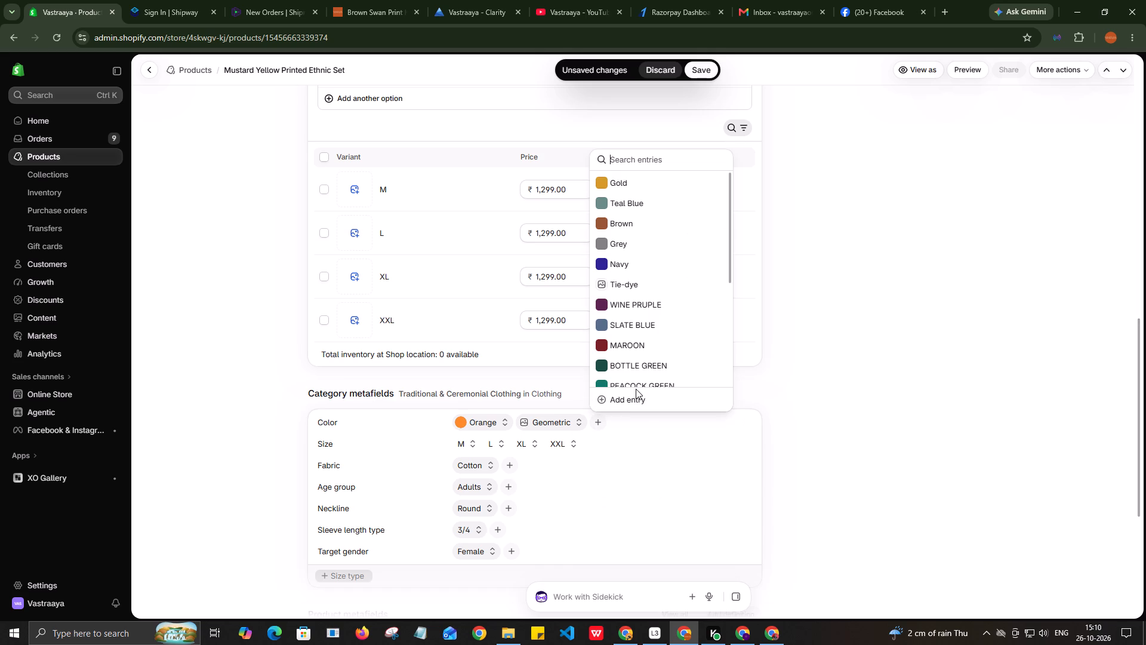
pyautogui.write('must')
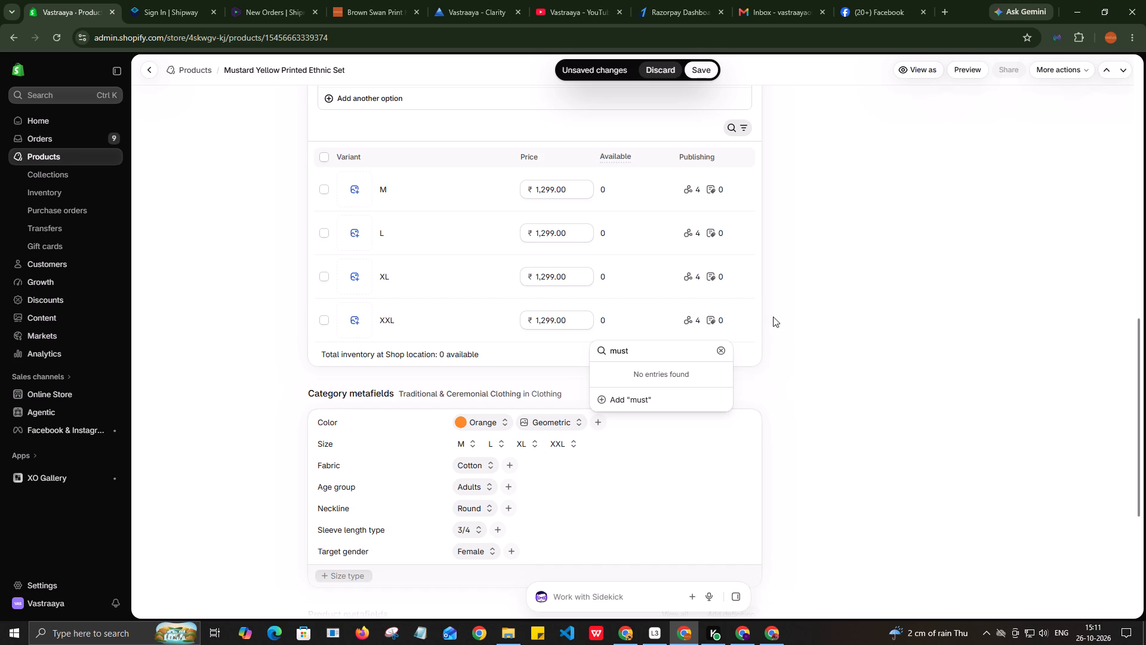
pyautogui.click(720, 353)
pyautogui.click(864, 383)
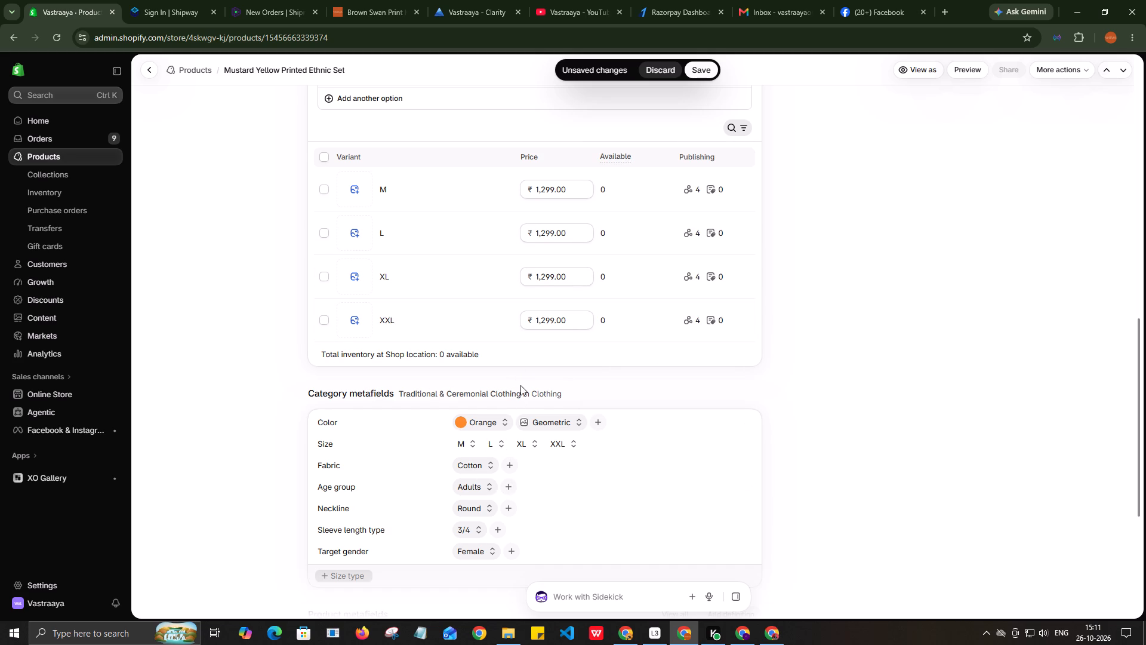
# Look over the Mustard Yellow Printed Ethnic Set's metafields and variants, and save the product's pending changes.
pyautogui.scroll(-3, 652, 429)
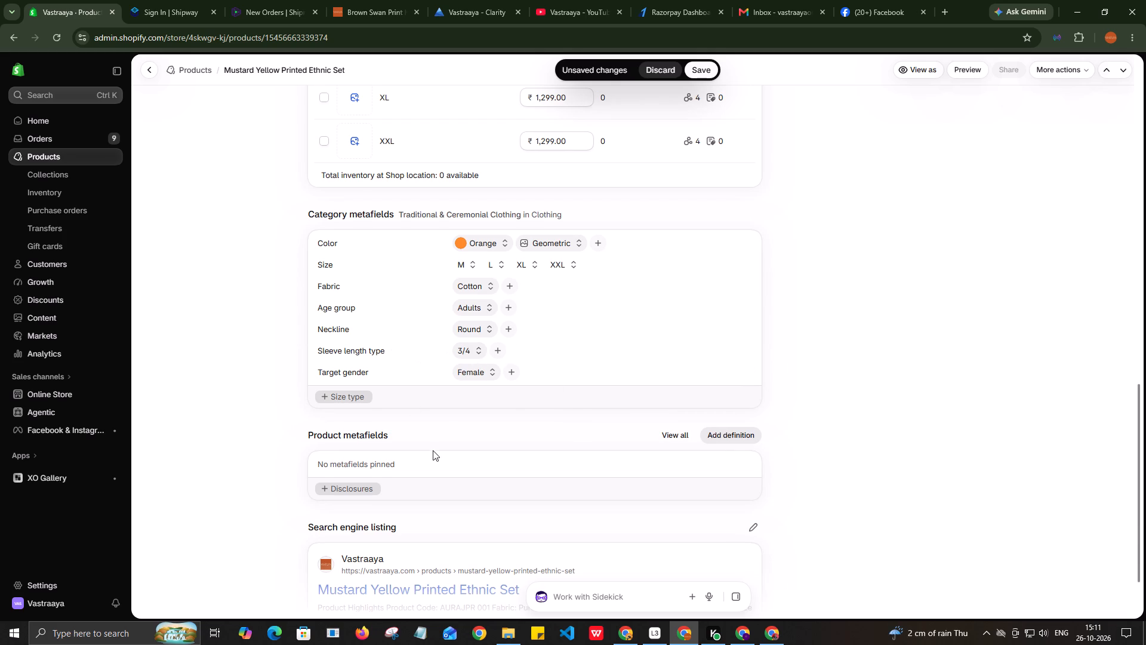
pyautogui.scroll(2, 571, 416)
pyautogui.scroll(-5, 571, 416)
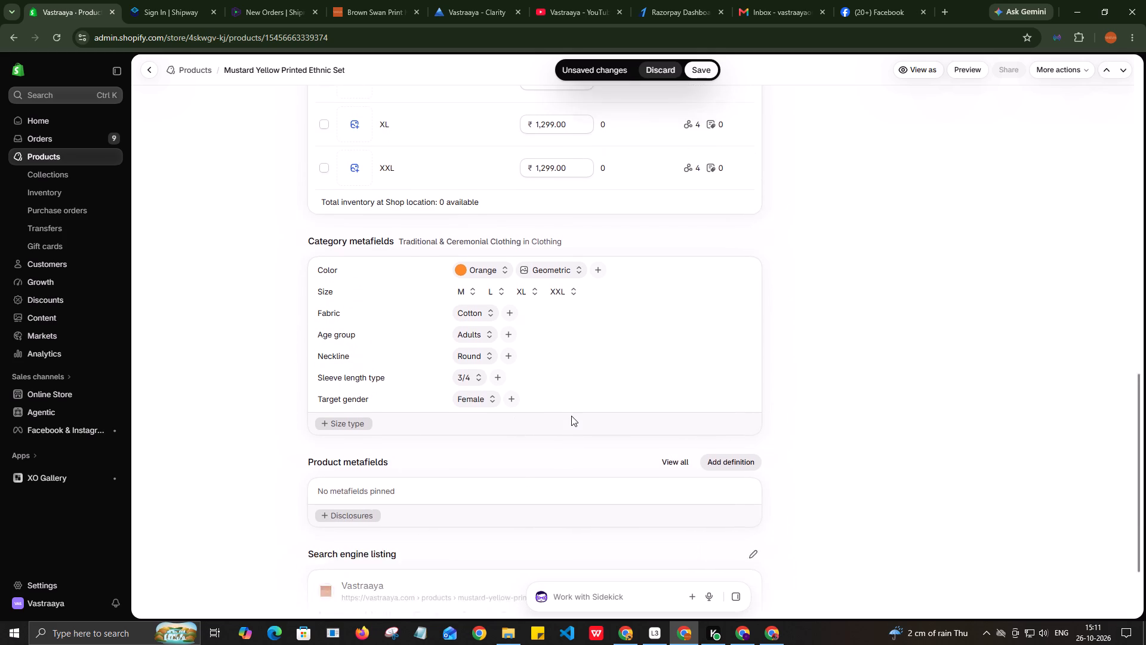
pyautogui.scroll(10, 571, 416)
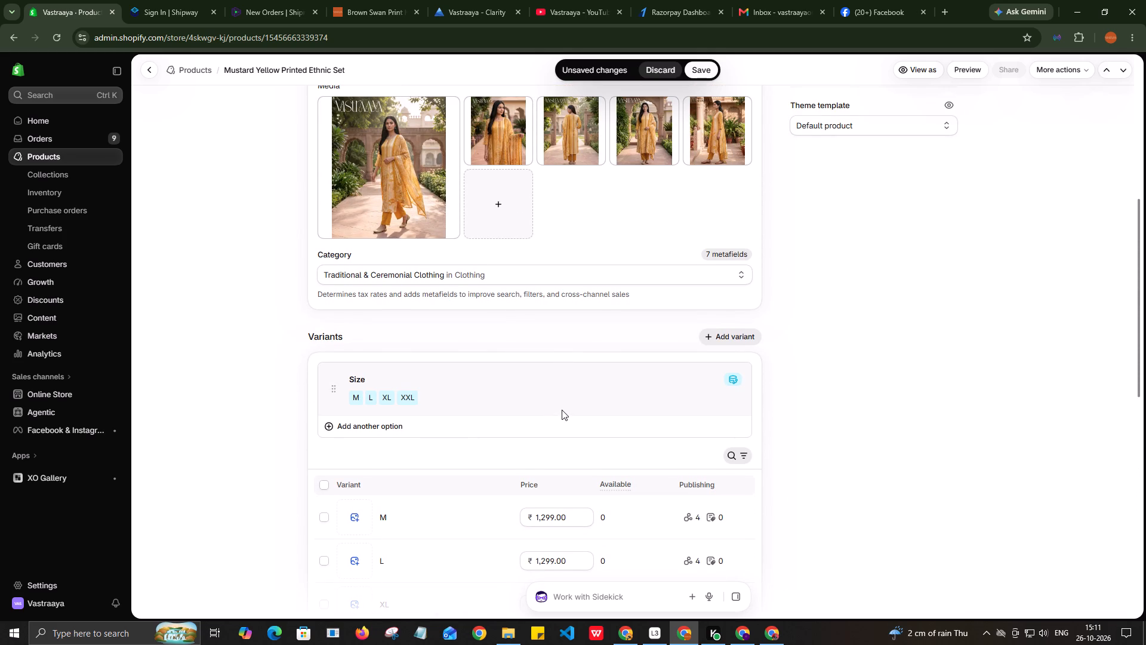
pyautogui.scroll(-3, 549, 432)
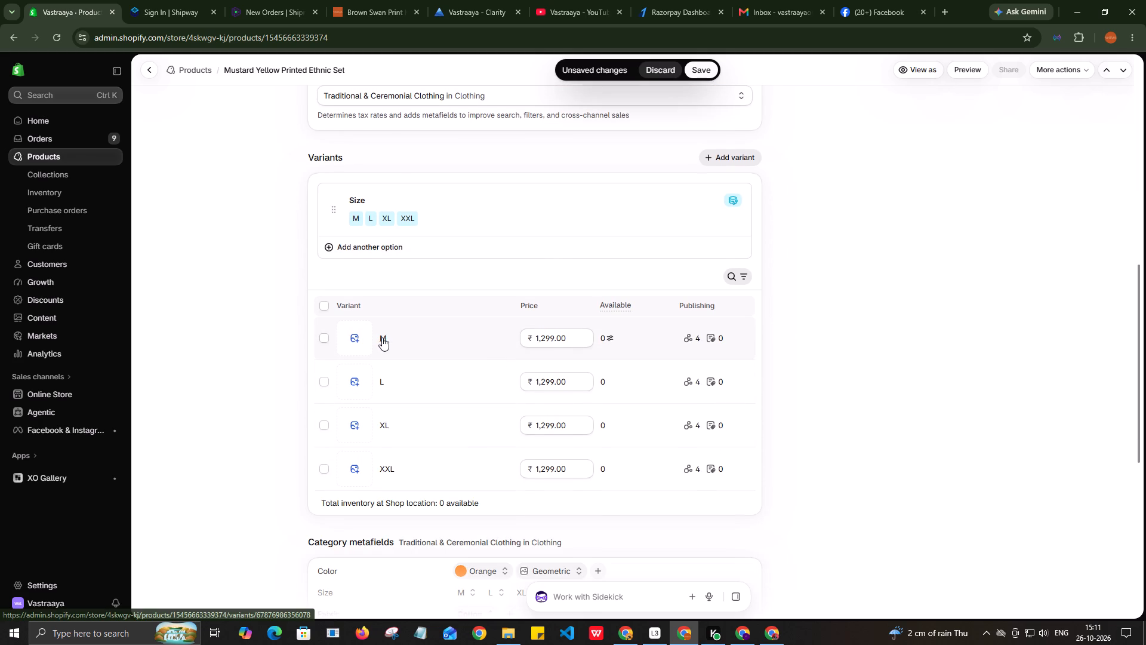
pyautogui.click(699, 70)
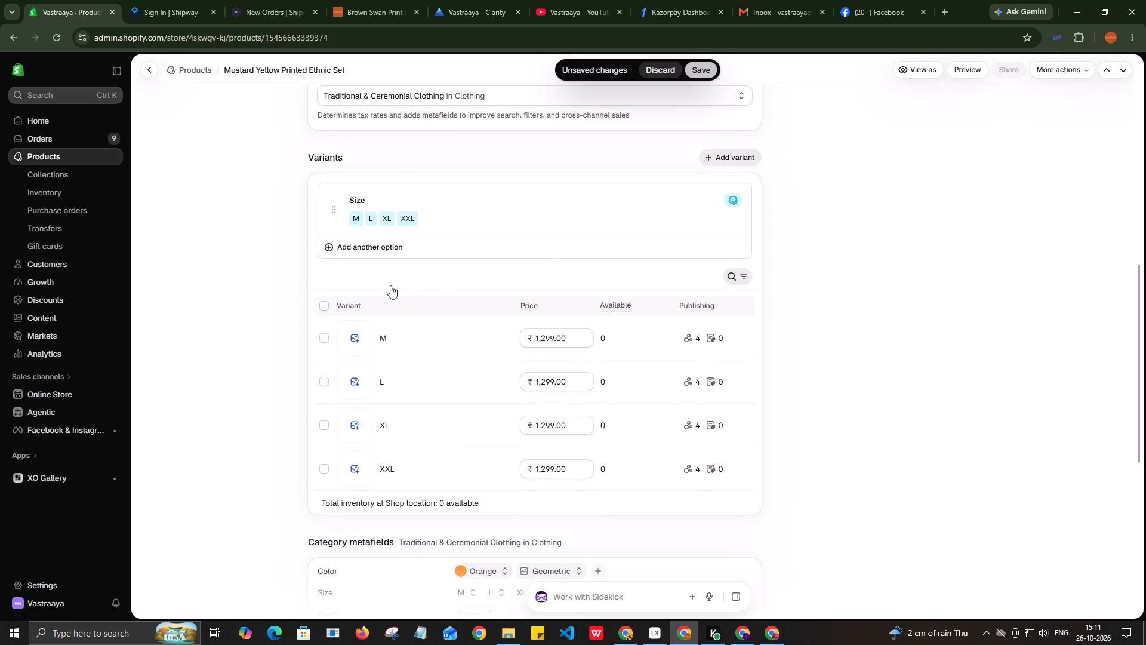
# Open the details of the size M variant.
pyautogui.click(383, 340)
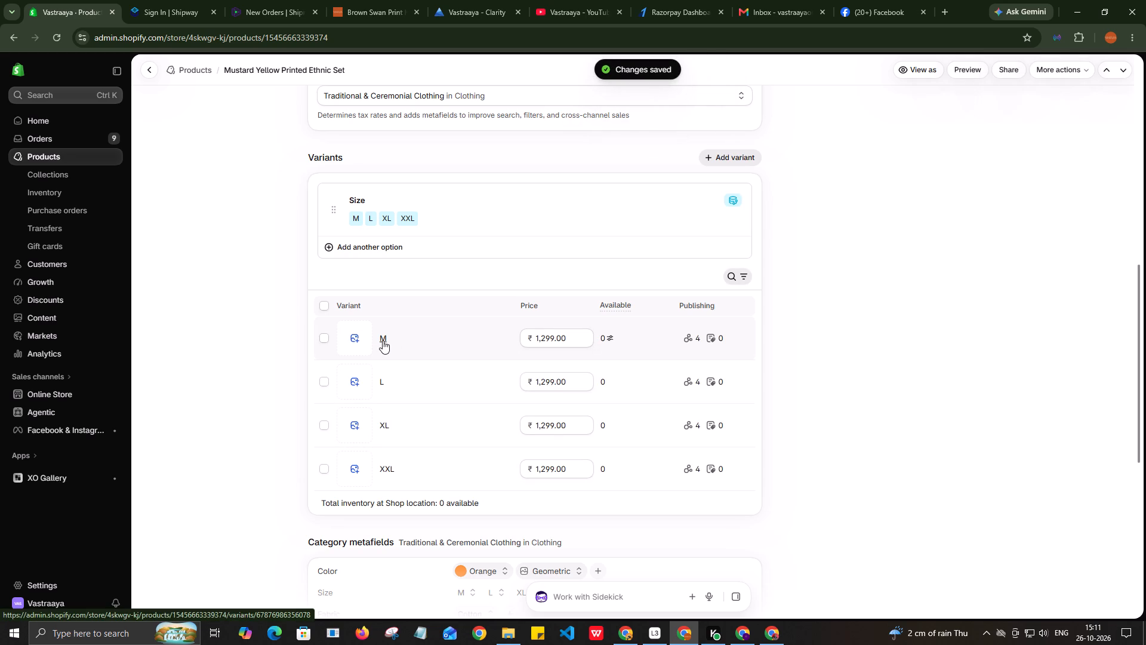
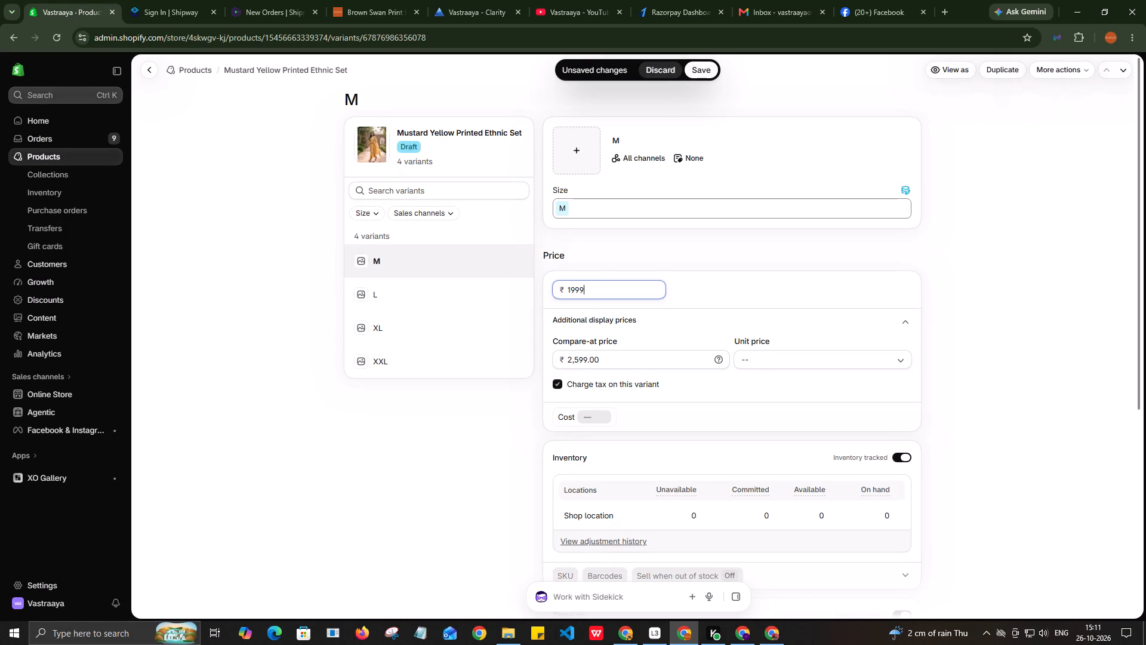
# Save the size M variant with its ₹1,999 price and ₹2,599 compare-at price.
pyautogui.click(717, 284)
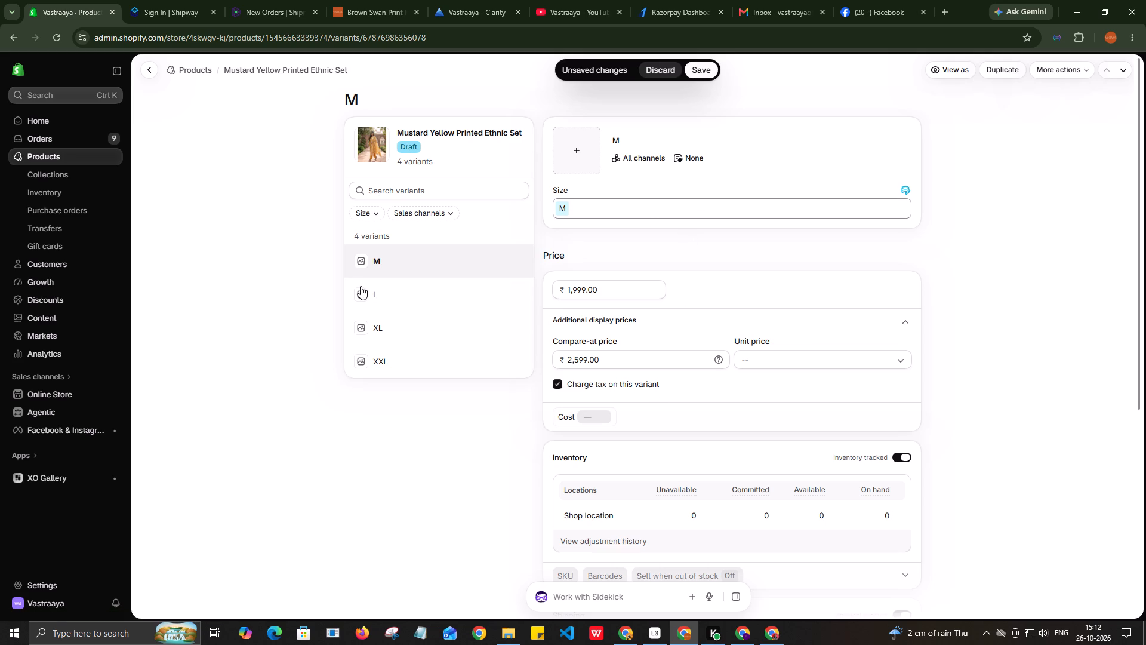
pyautogui.click(702, 68)
# Set the size L variant's compare-at price to ₹2,599 and its price to ₹1,999, and save.
pyautogui.click(372, 297)
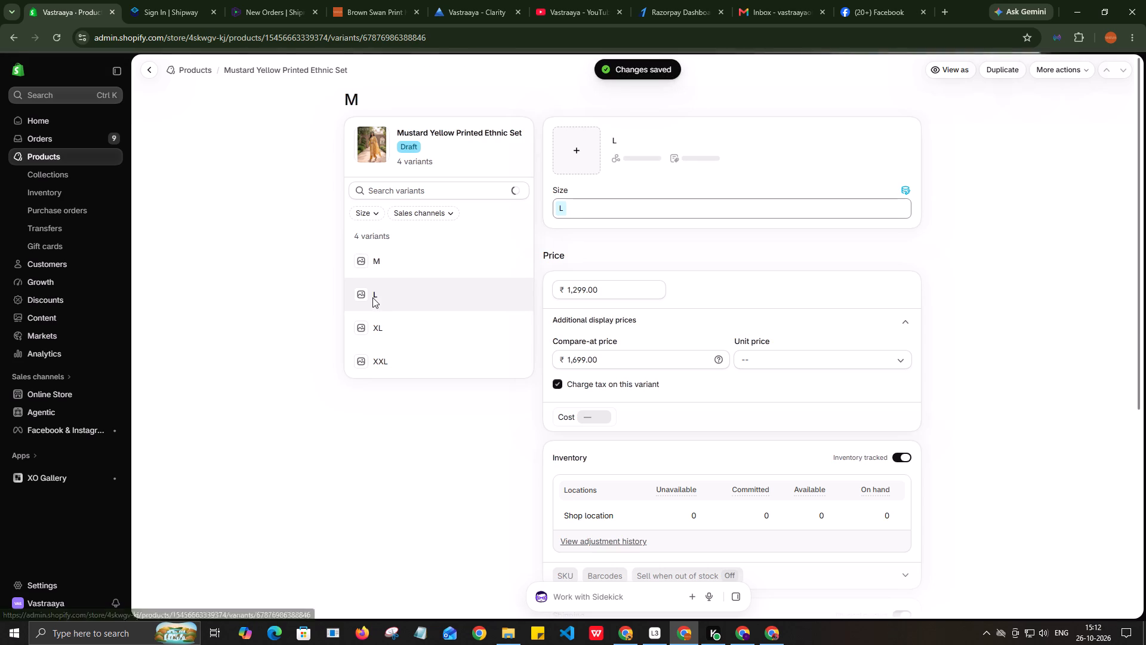
pyautogui.doubleClick(574, 359)
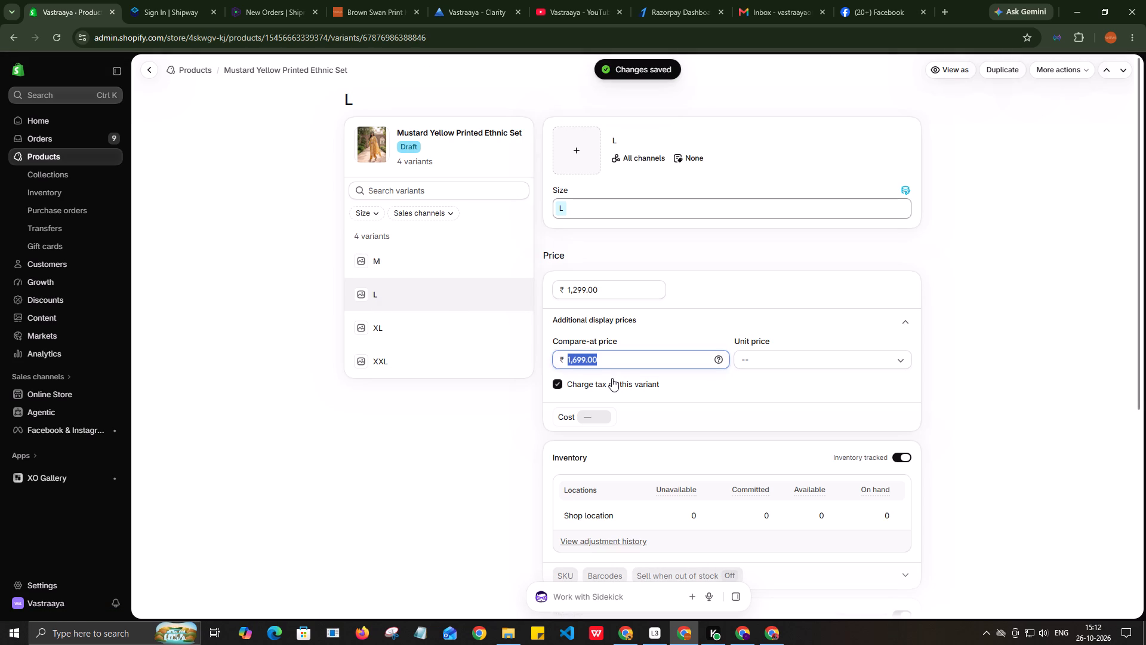
pyautogui.write('2599')
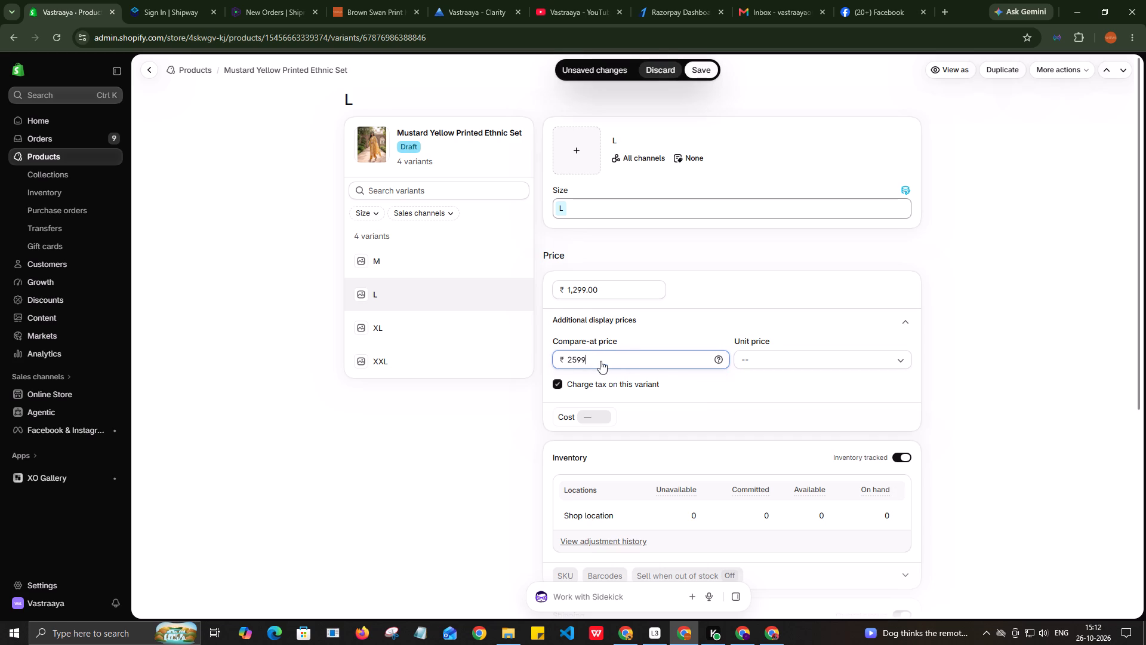
pyautogui.doubleClick(584, 290)
pyautogui.write('1999')
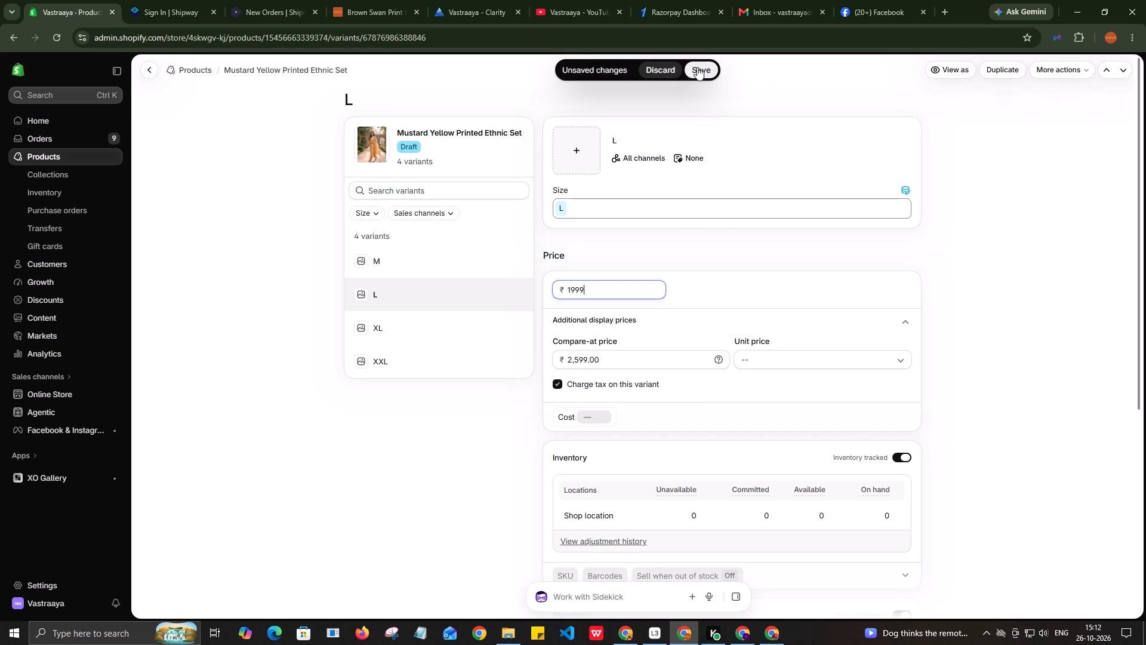
pyautogui.click(699, 71)
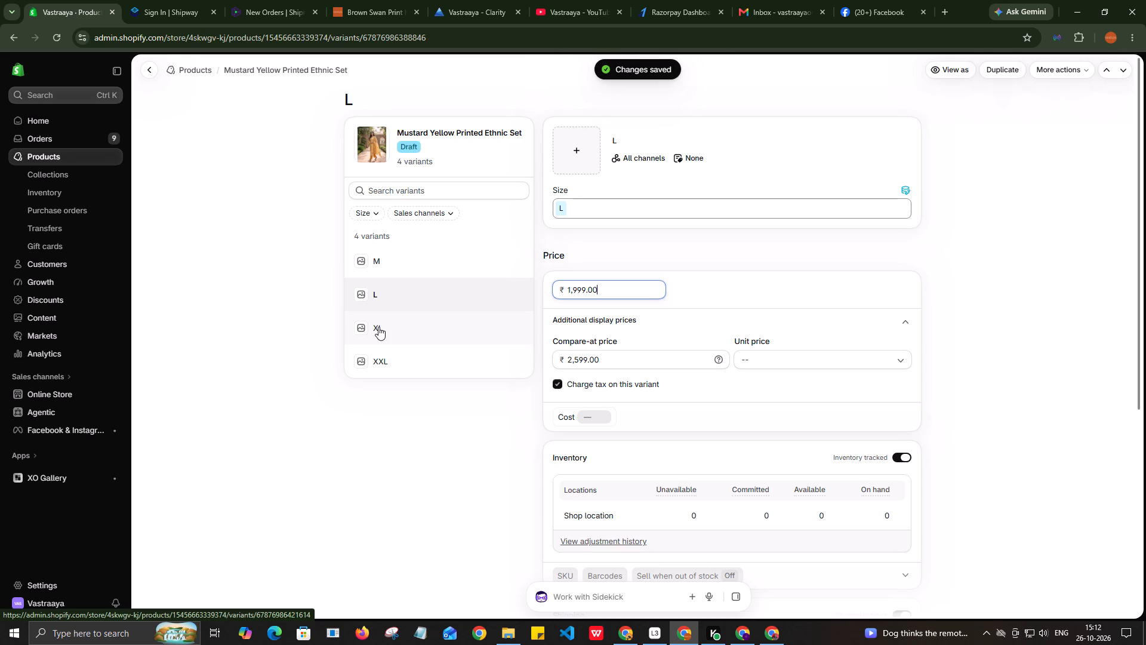
# Set the size XL variant's compare-at price to ₹2,599 and its price to ₹1,999, and save.
pyautogui.click(378, 327)
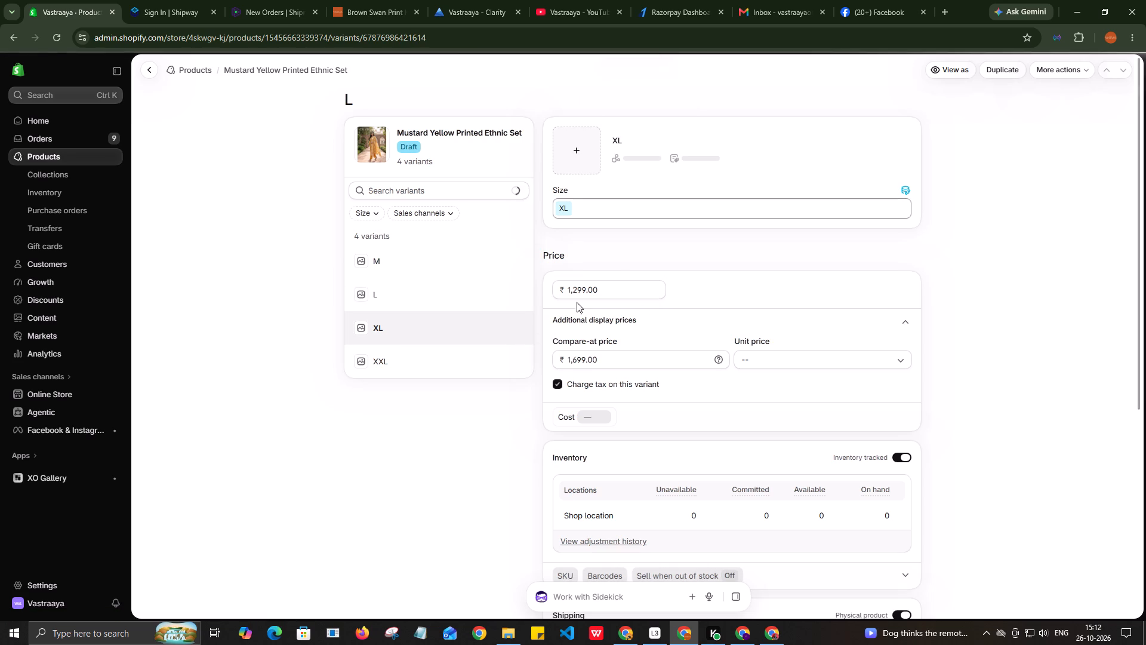
pyautogui.doubleClick(580, 362)
pyautogui.write('2599')
pyautogui.doubleClick(584, 284)
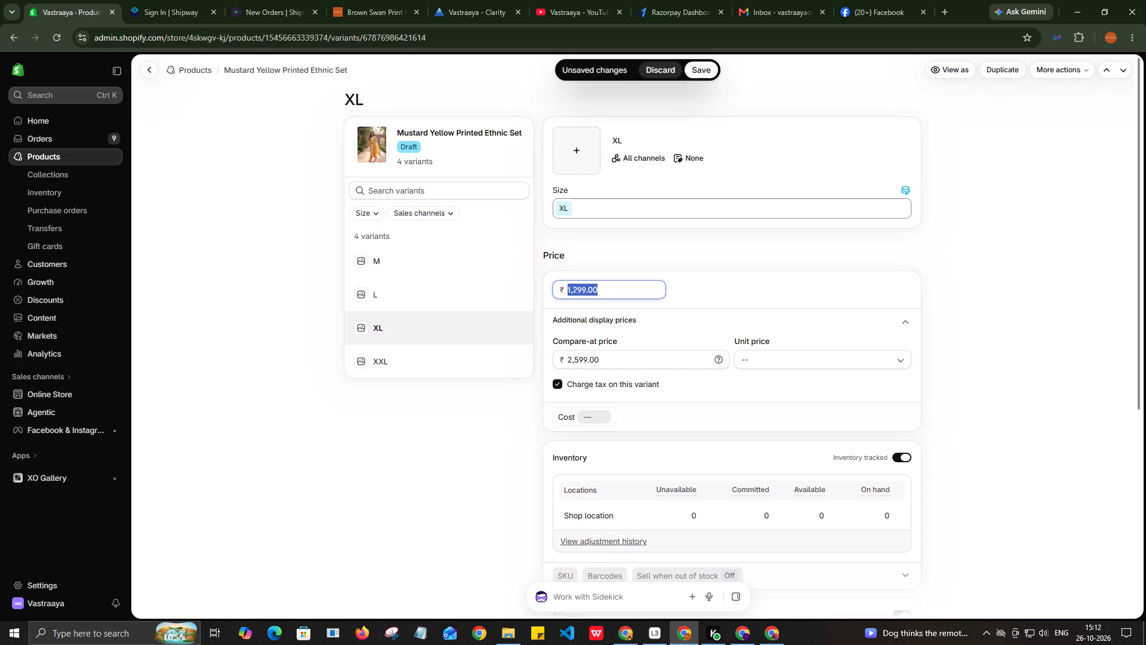
pyautogui.write('1999')
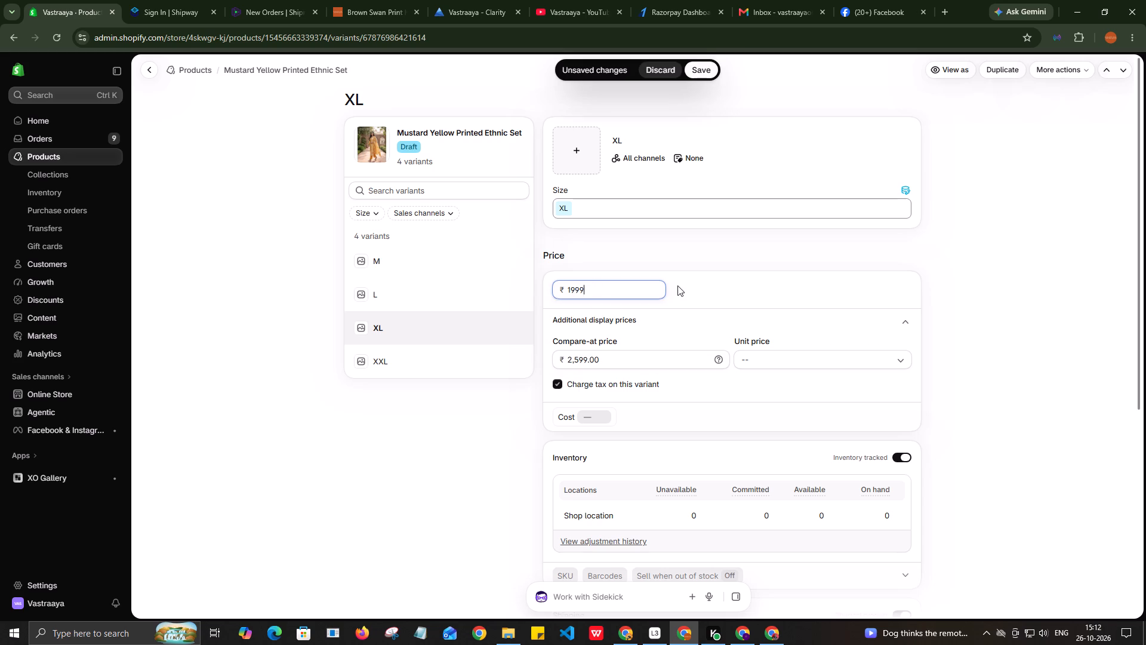
pyautogui.click(686, 282)
pyautogui.click(704, 69)
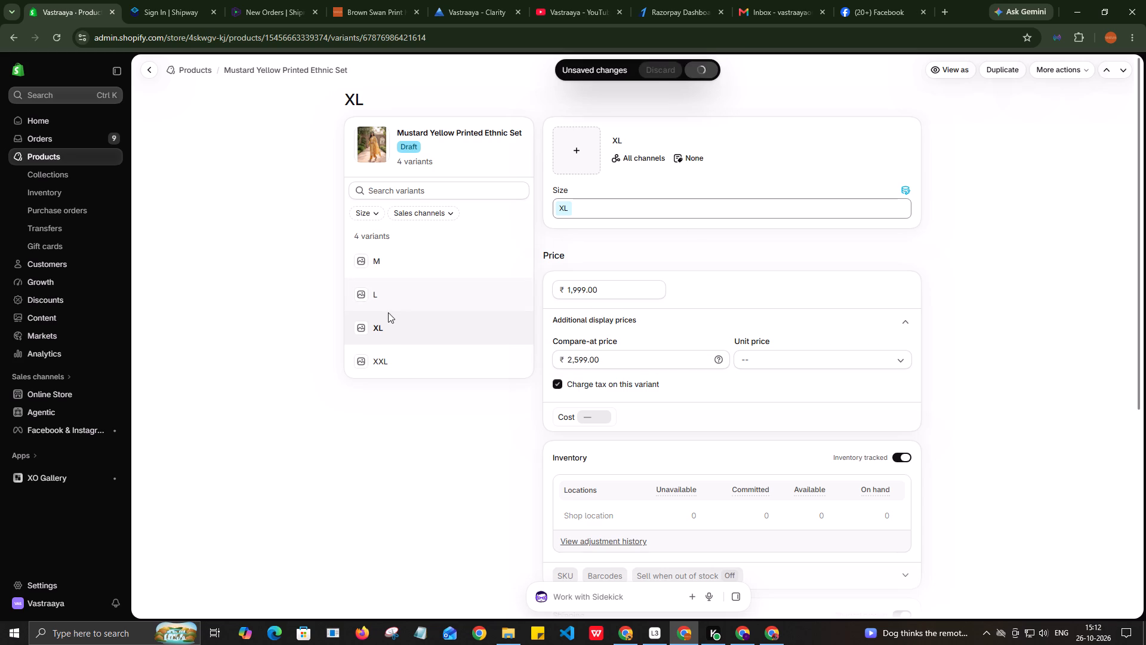
# Set the size XXL variant's compare-at price to ₹2,599 and price to ₹1,999, save, and return to the product page.
pyautogui.click(380, 356)
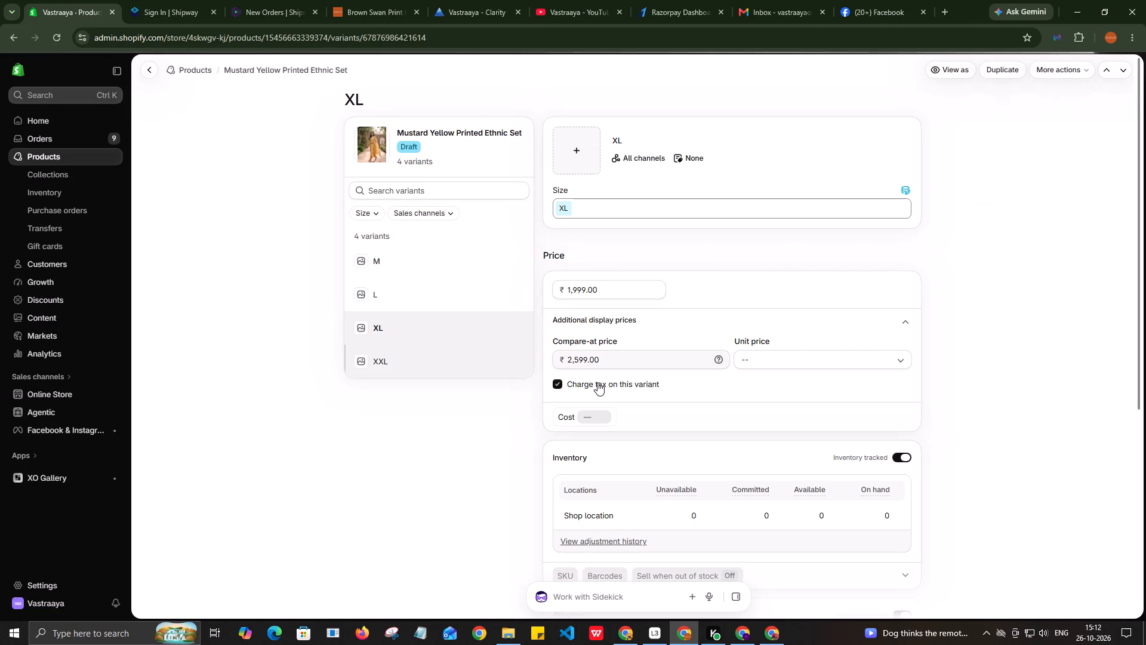
pyautogui.doubleClick(577, 360)
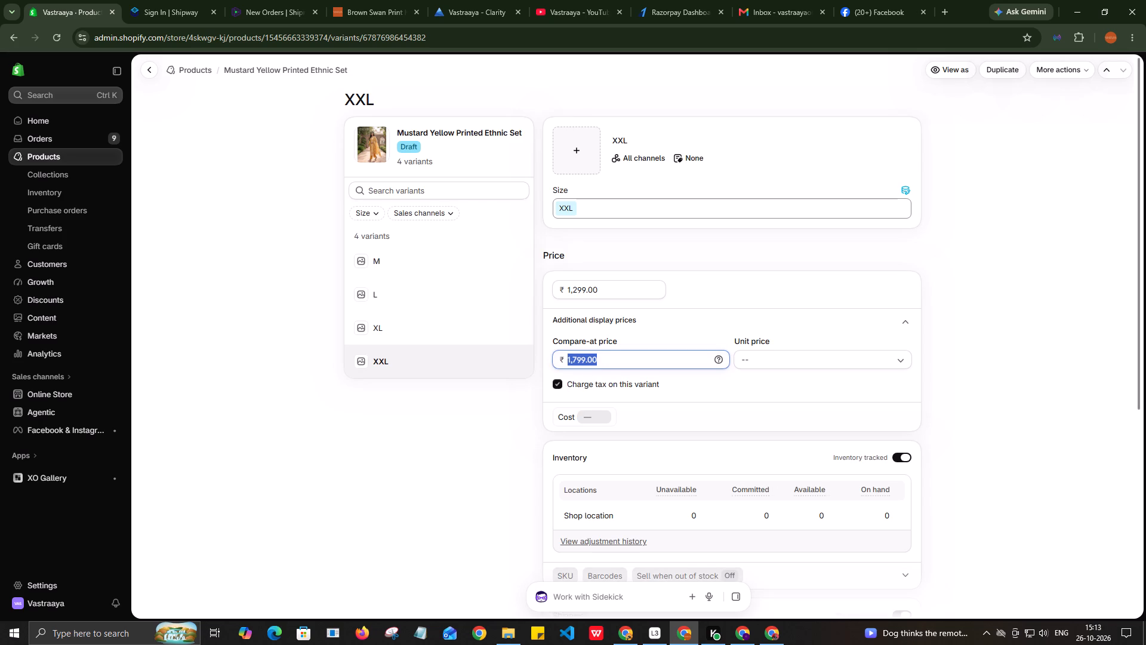
pyautogui.write('25')
pyautogui.press('9')
pyautogui.press('9')
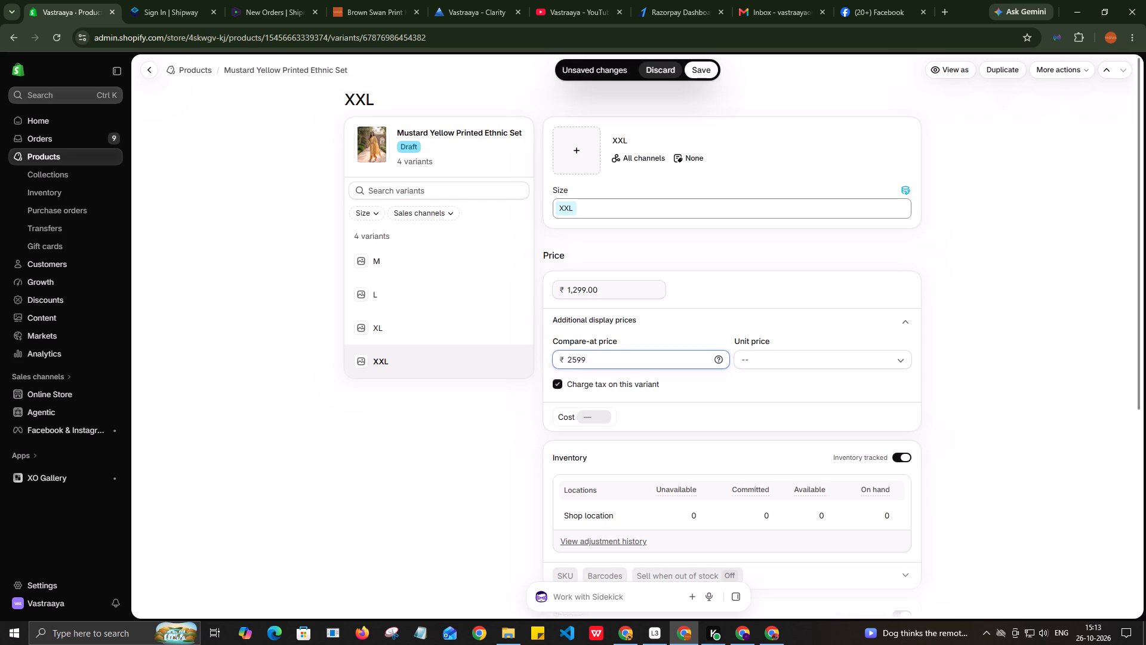
pyautogui.doubleClick(578, 291)
pyautogui.write('1999')
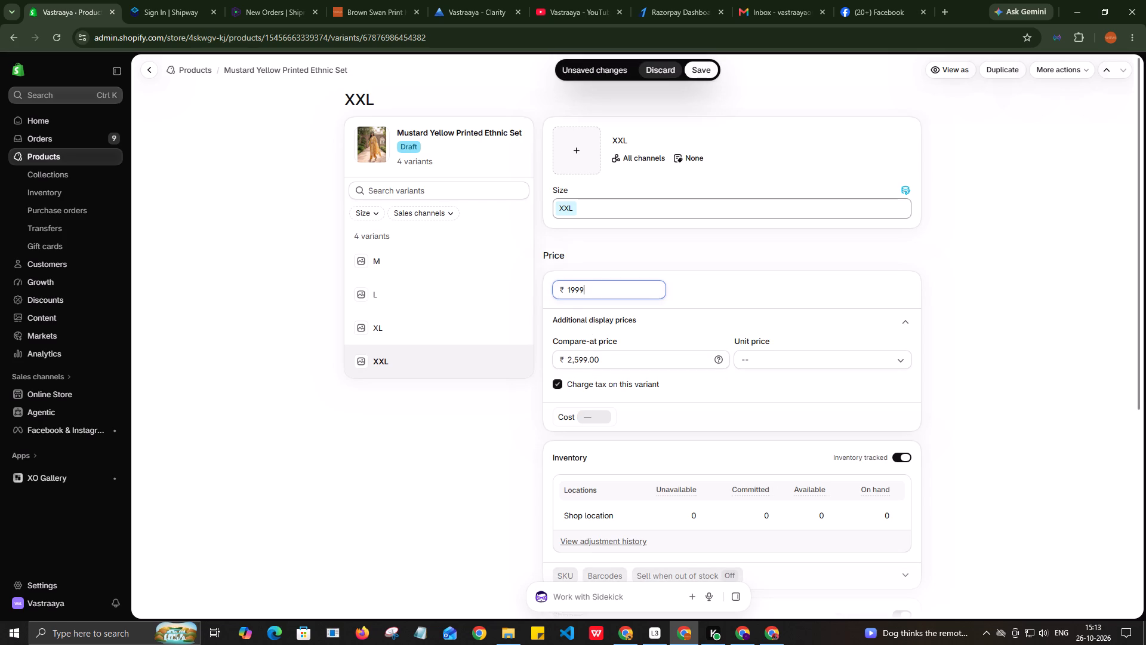
pyautogui.click(716, 288)
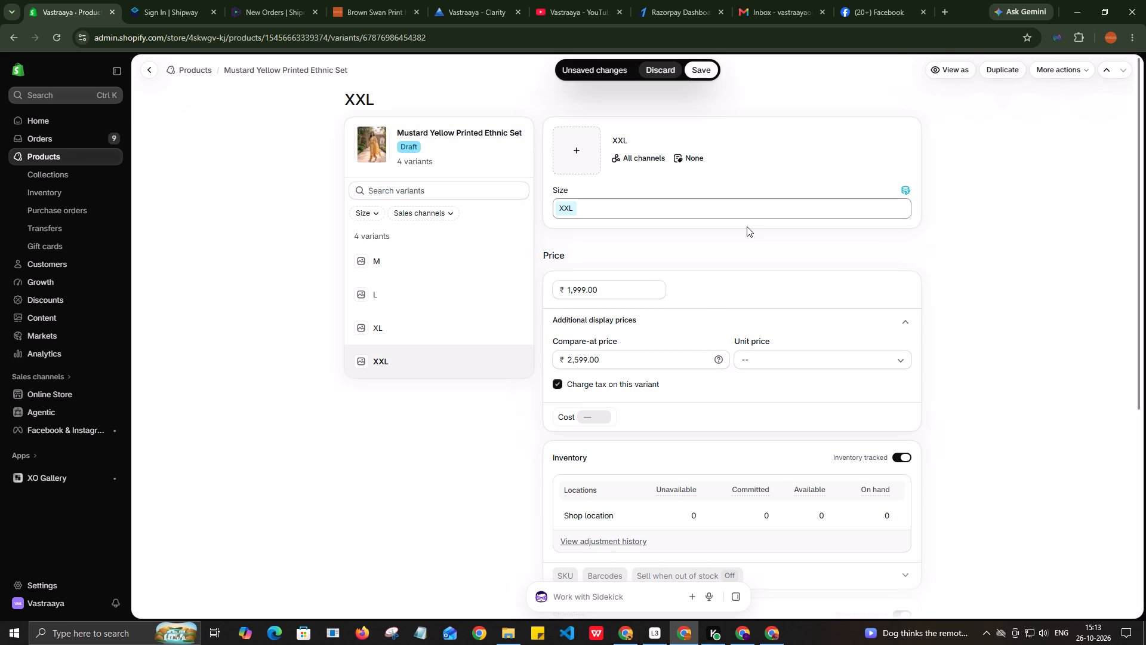
pyautogui.click(706, 71)
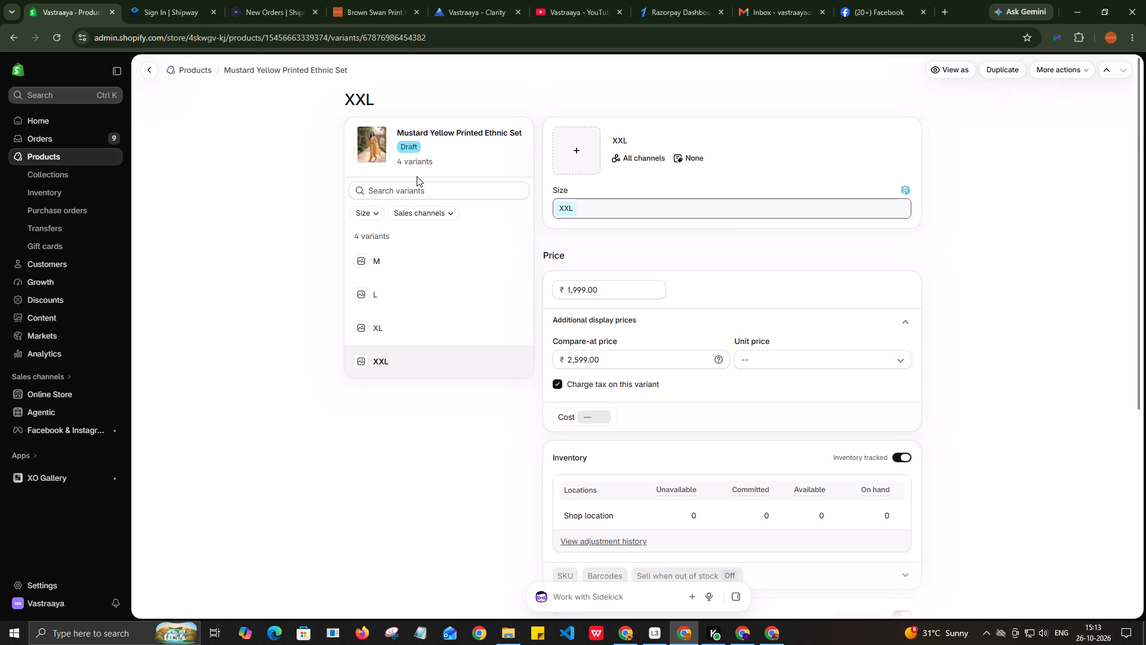
pyautogui.click(152, 71)
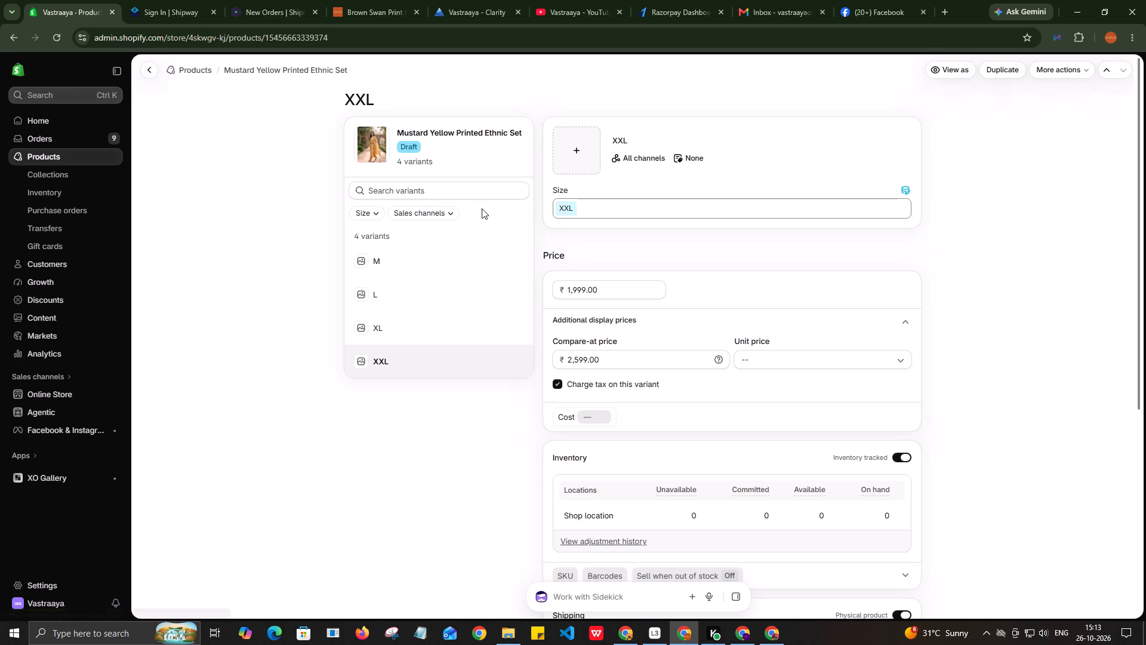
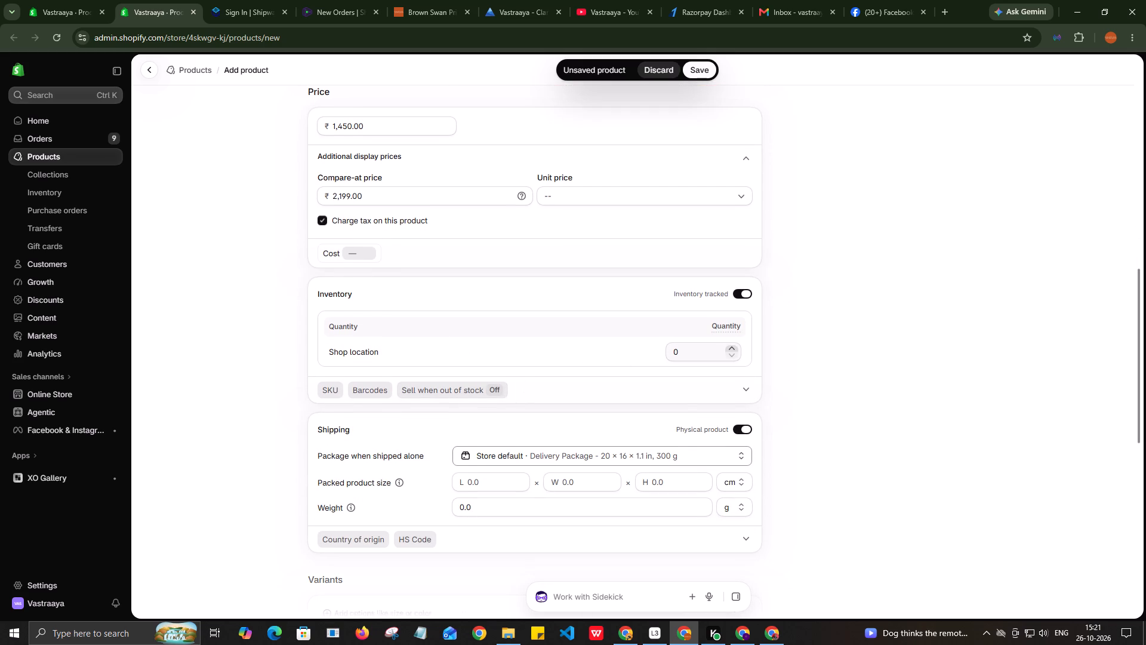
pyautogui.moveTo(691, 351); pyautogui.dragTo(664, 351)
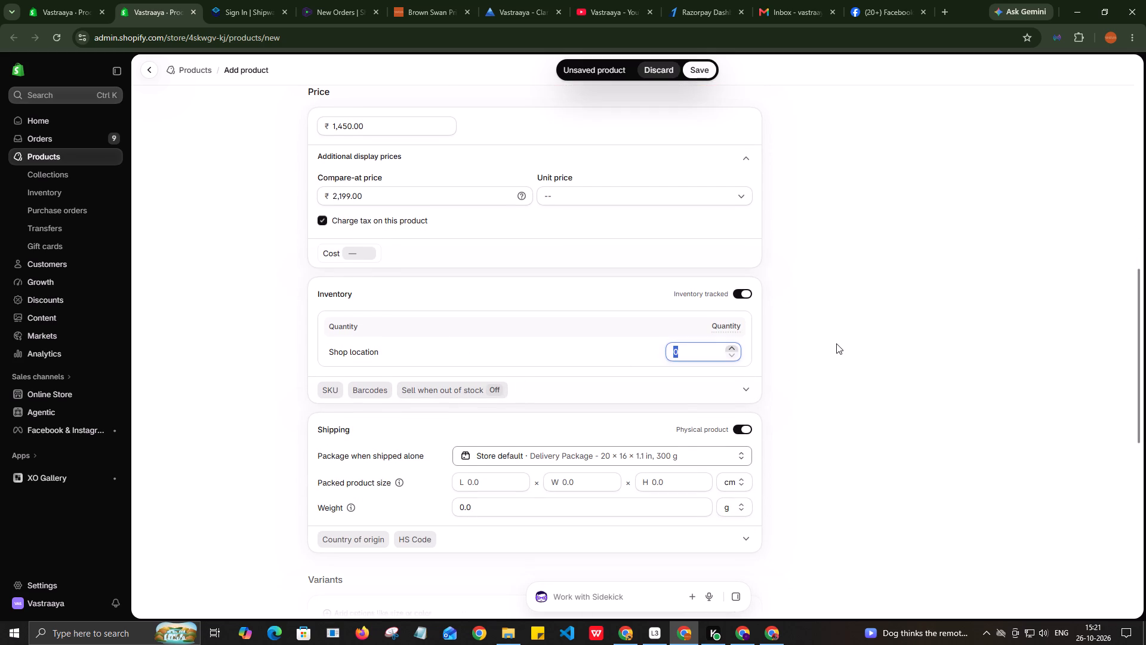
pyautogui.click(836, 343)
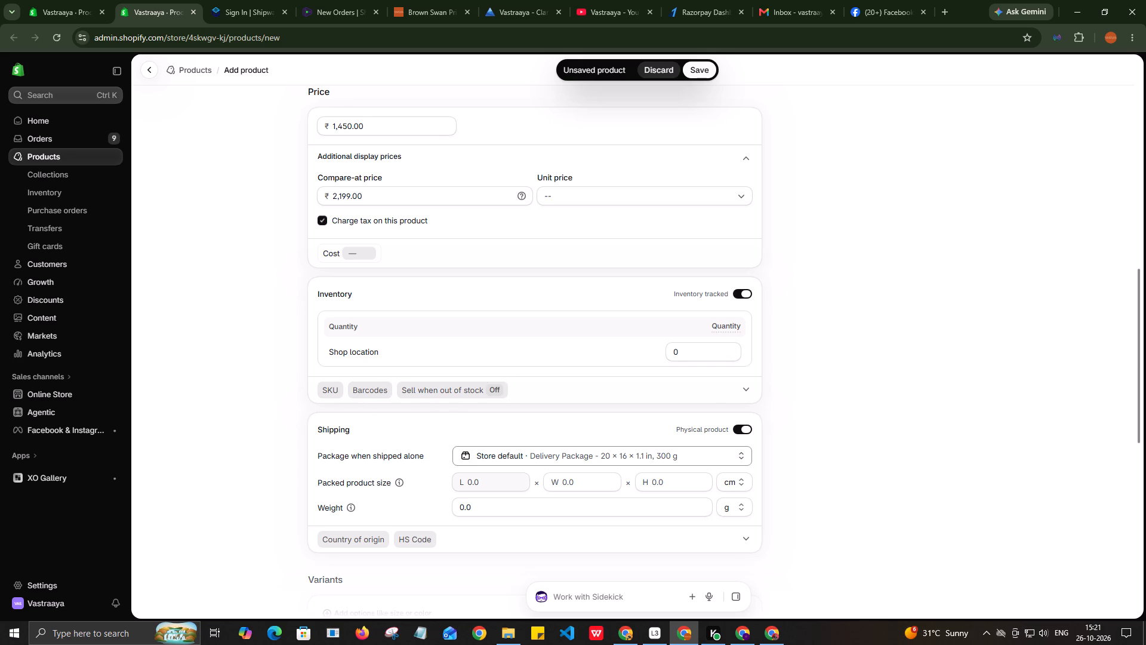
# Set the product's shipping weight to 350 g.
pyautogui.click(478, 506)
pyautogui.moveTo(478, 506); pyautogui.dragTo(458, 507)
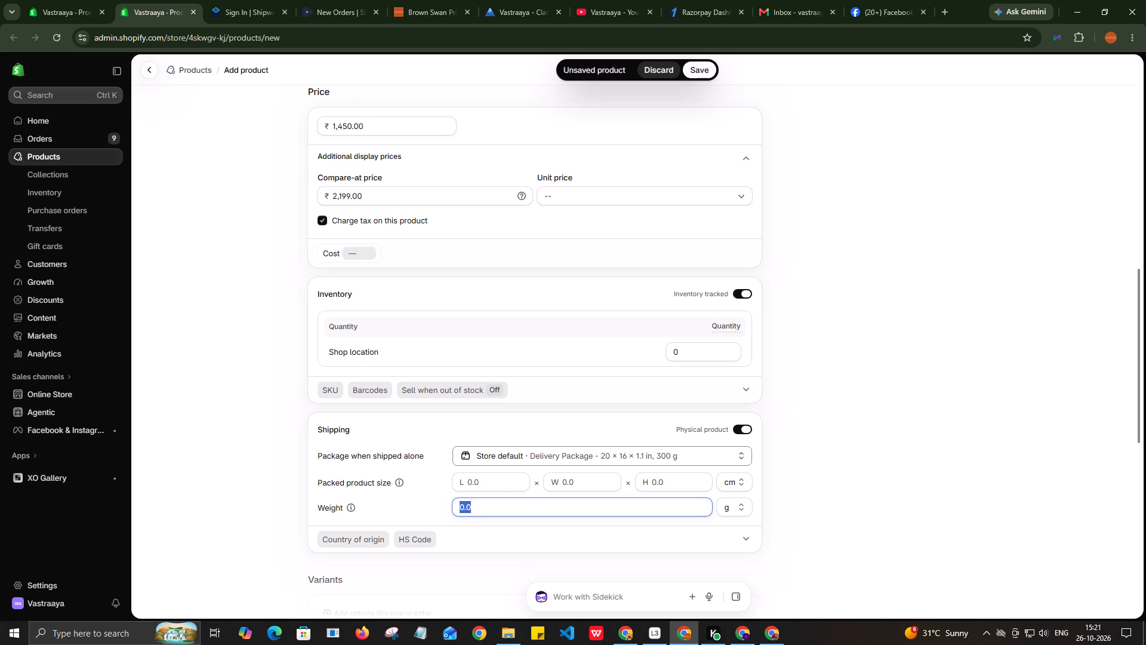
pyautogui.write('350')
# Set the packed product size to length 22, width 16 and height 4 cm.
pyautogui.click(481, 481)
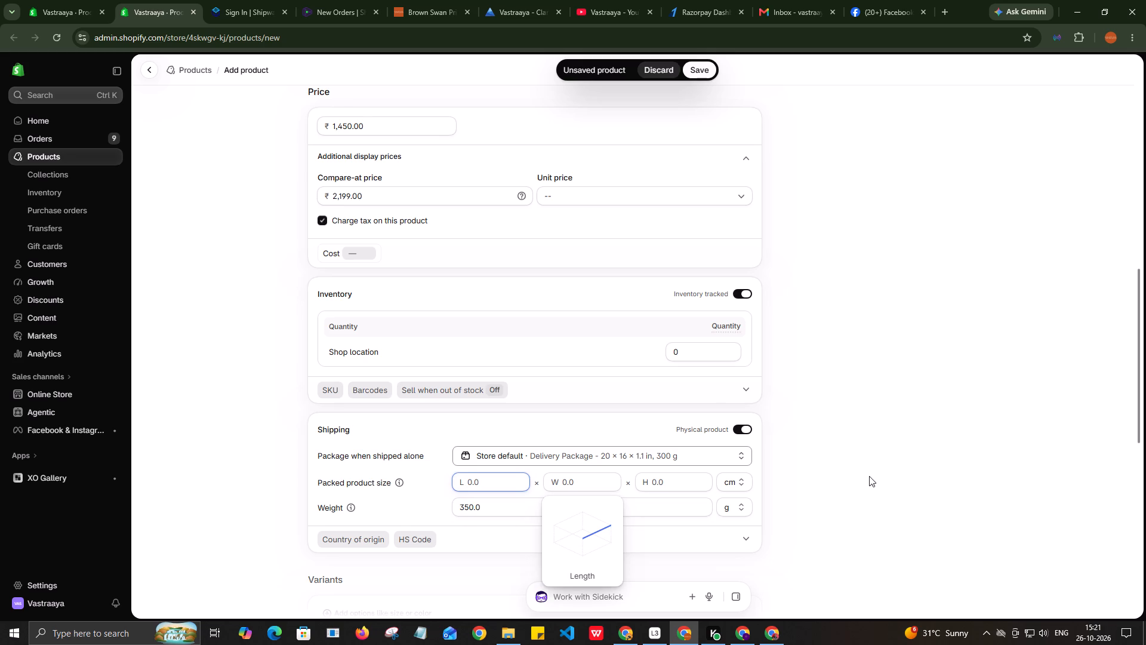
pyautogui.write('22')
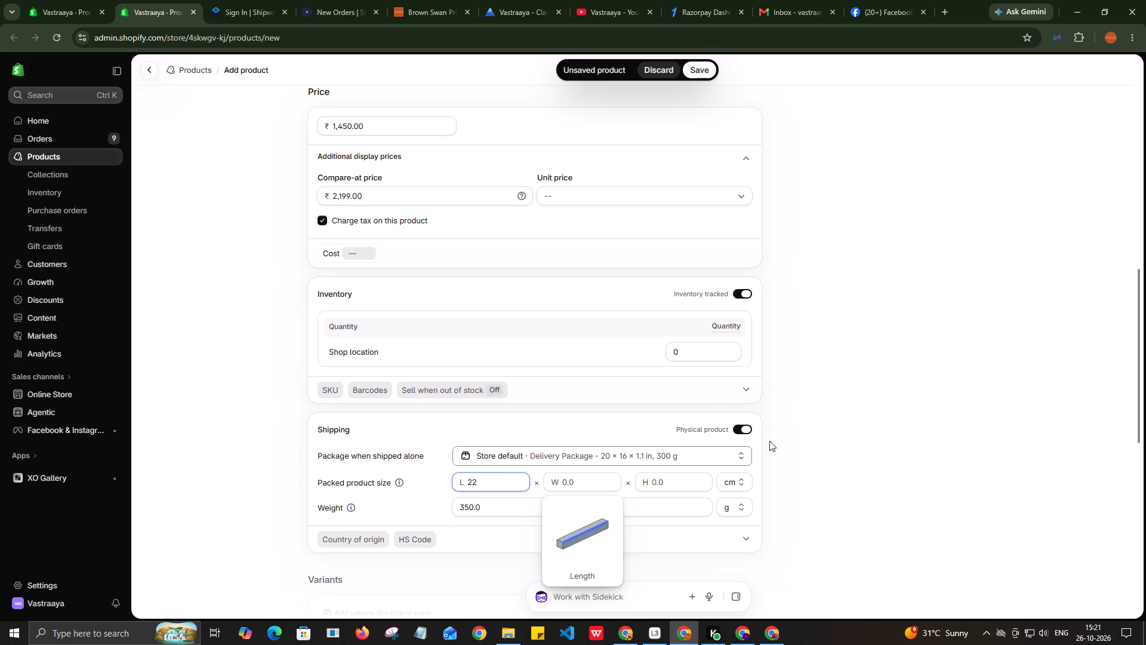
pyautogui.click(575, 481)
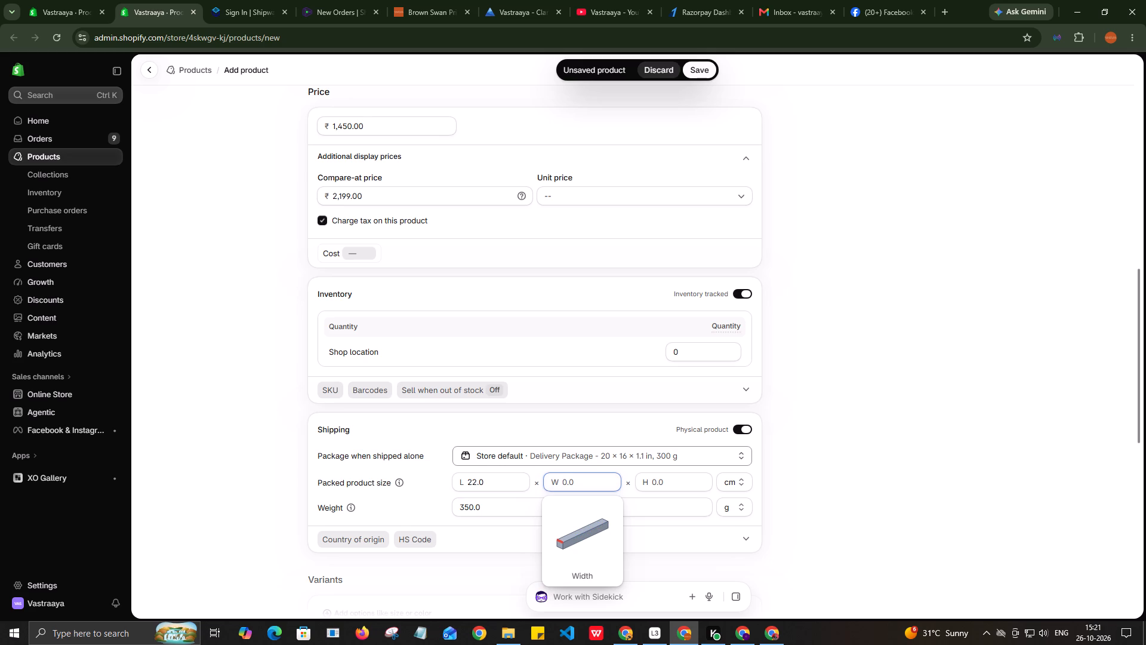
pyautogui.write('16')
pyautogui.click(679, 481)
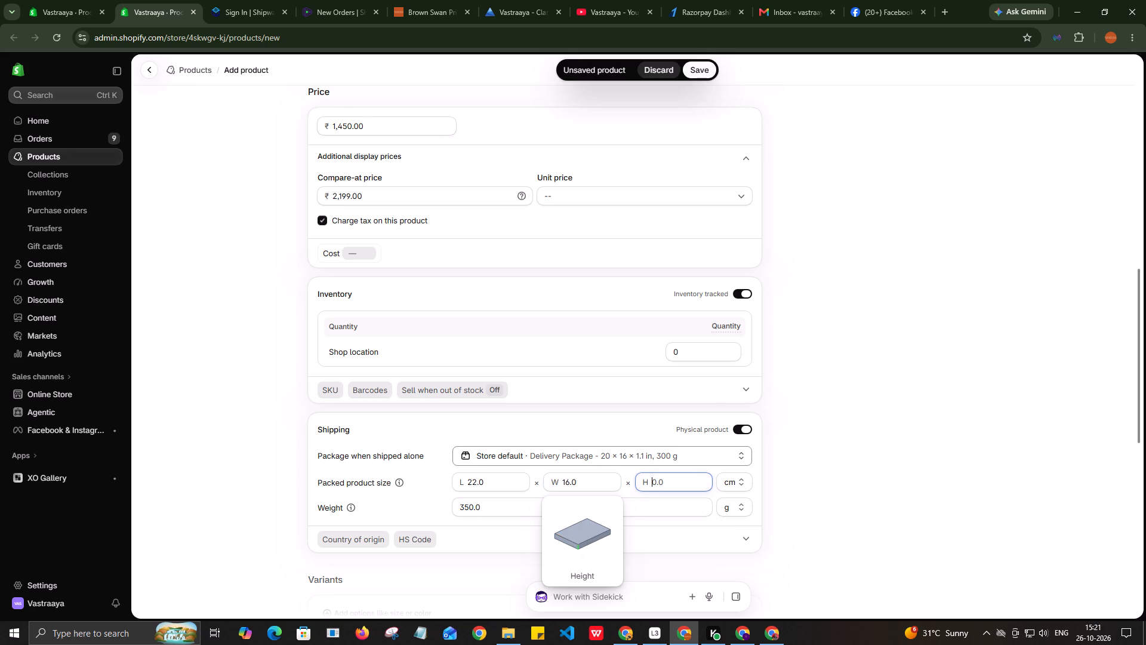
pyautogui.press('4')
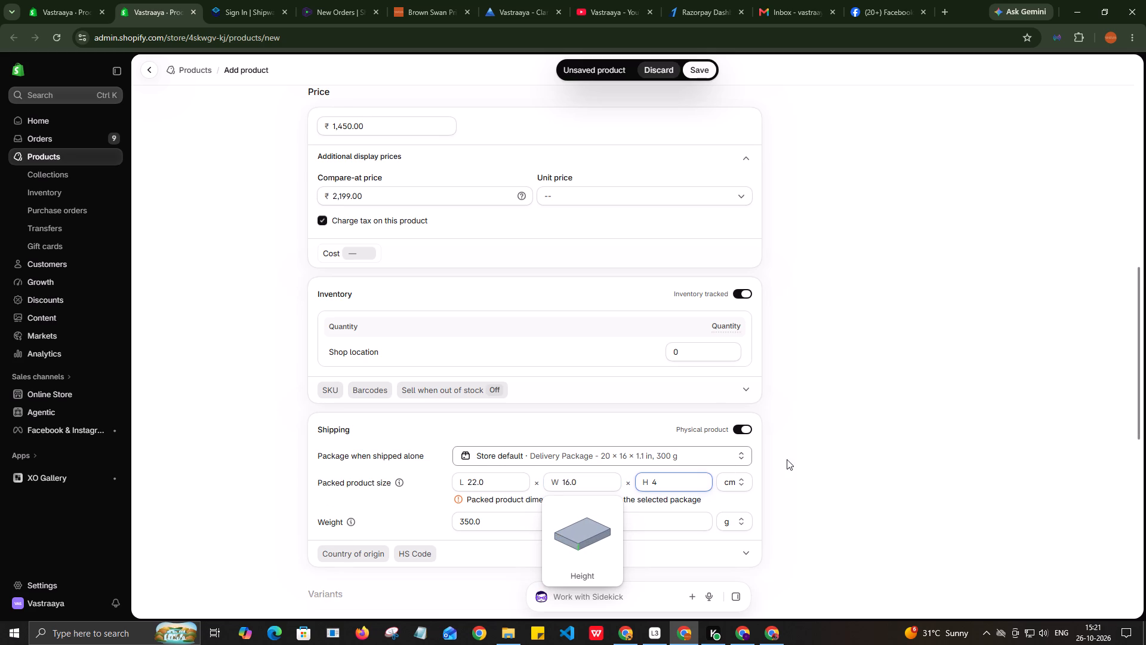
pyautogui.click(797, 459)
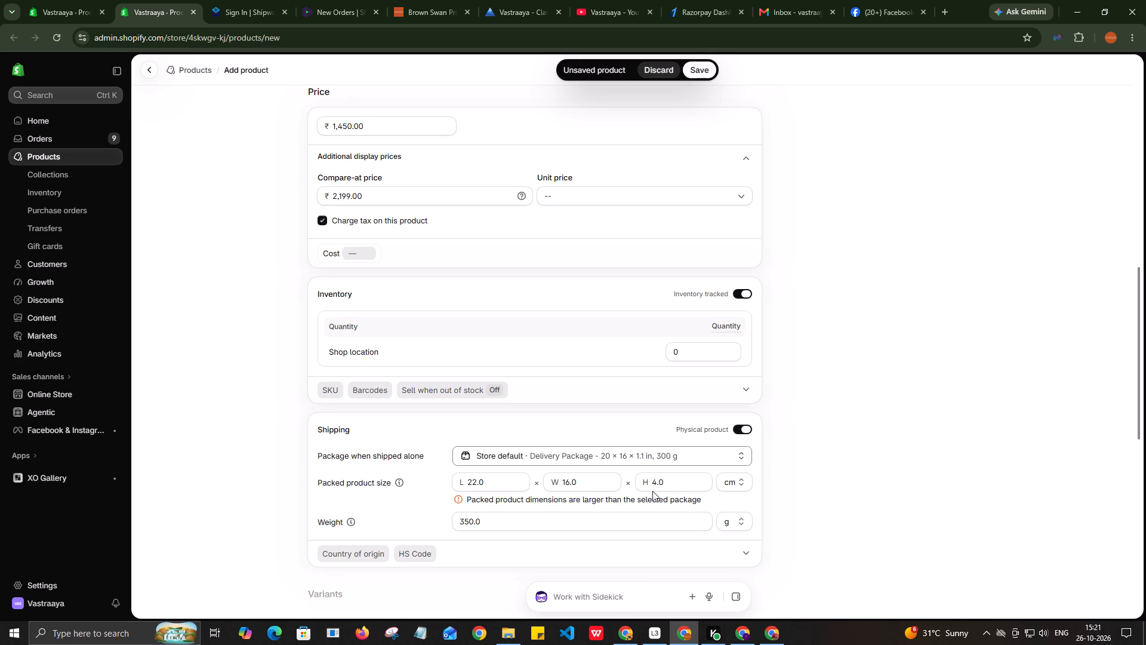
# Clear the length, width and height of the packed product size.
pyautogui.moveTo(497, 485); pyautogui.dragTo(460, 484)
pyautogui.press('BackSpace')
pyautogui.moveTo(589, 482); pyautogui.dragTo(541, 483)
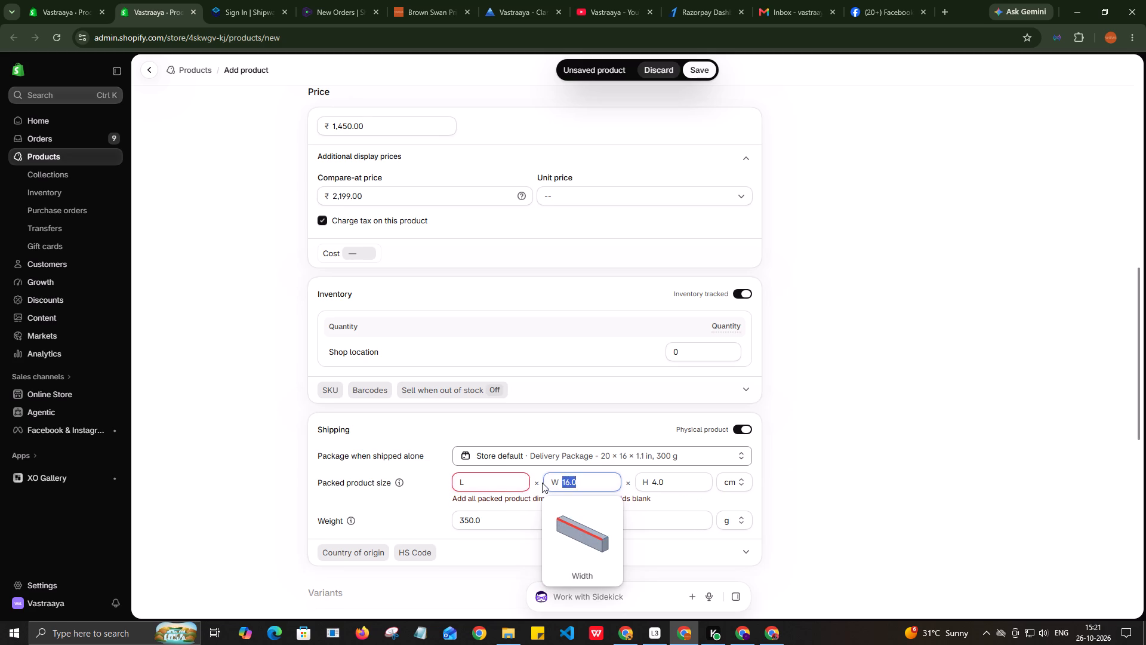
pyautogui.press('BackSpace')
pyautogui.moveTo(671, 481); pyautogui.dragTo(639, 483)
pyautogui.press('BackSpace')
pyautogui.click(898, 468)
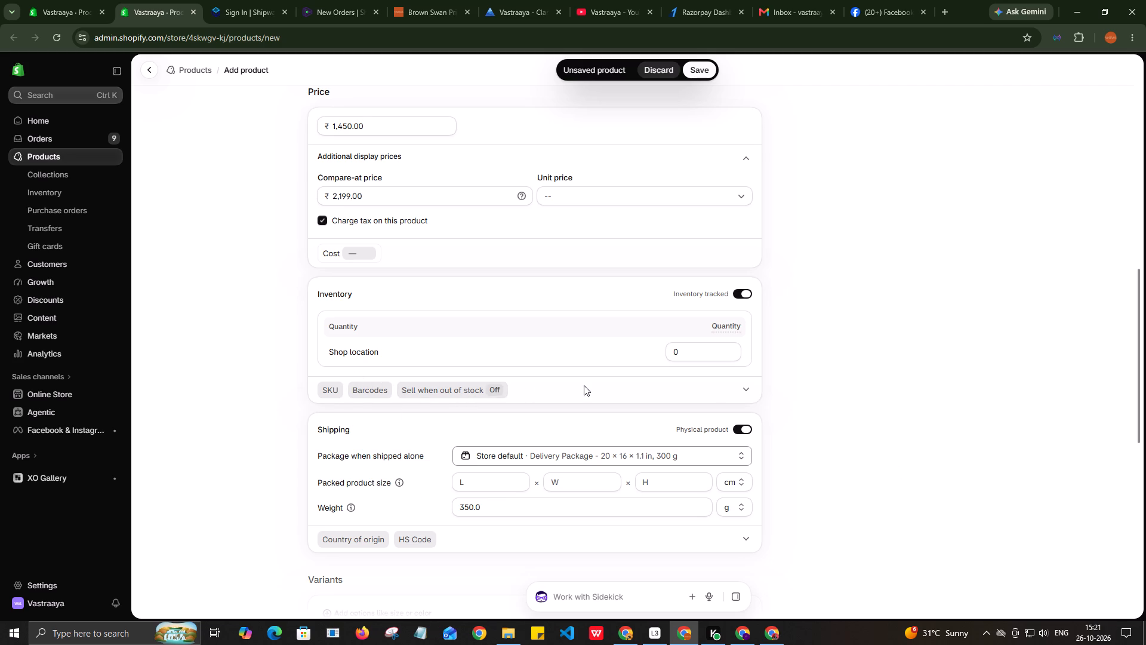
# Add Size as a variant option for the product and open that option for editing.
pyautogui.scroll(2, 436, 277)
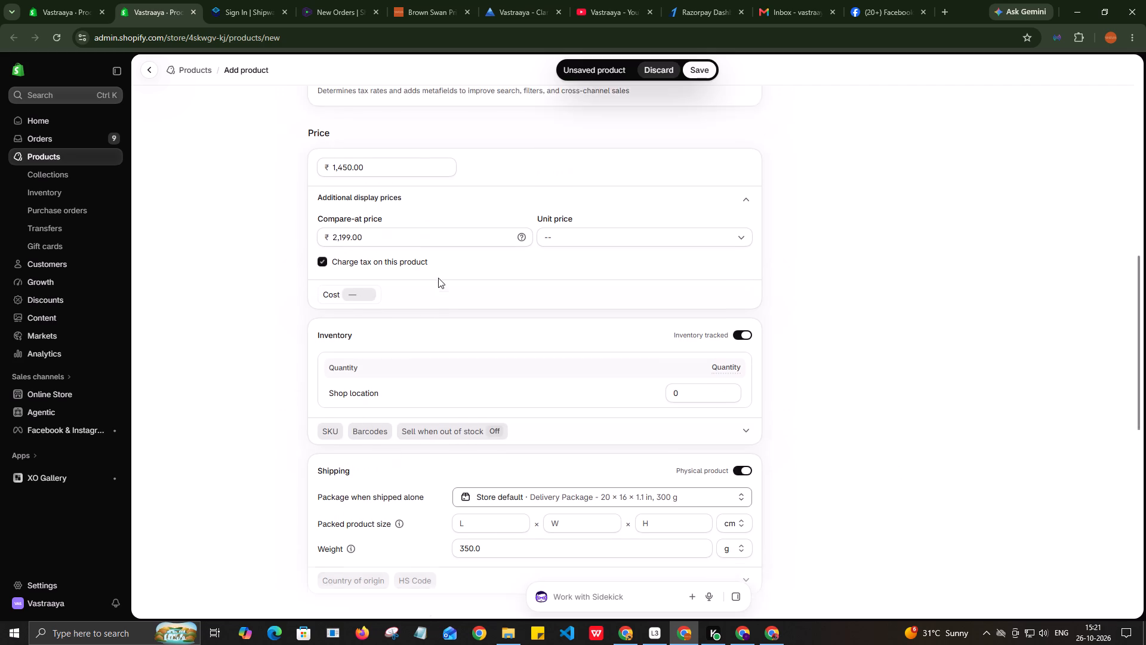
pyautogui.scroll(-2, 589, 329)
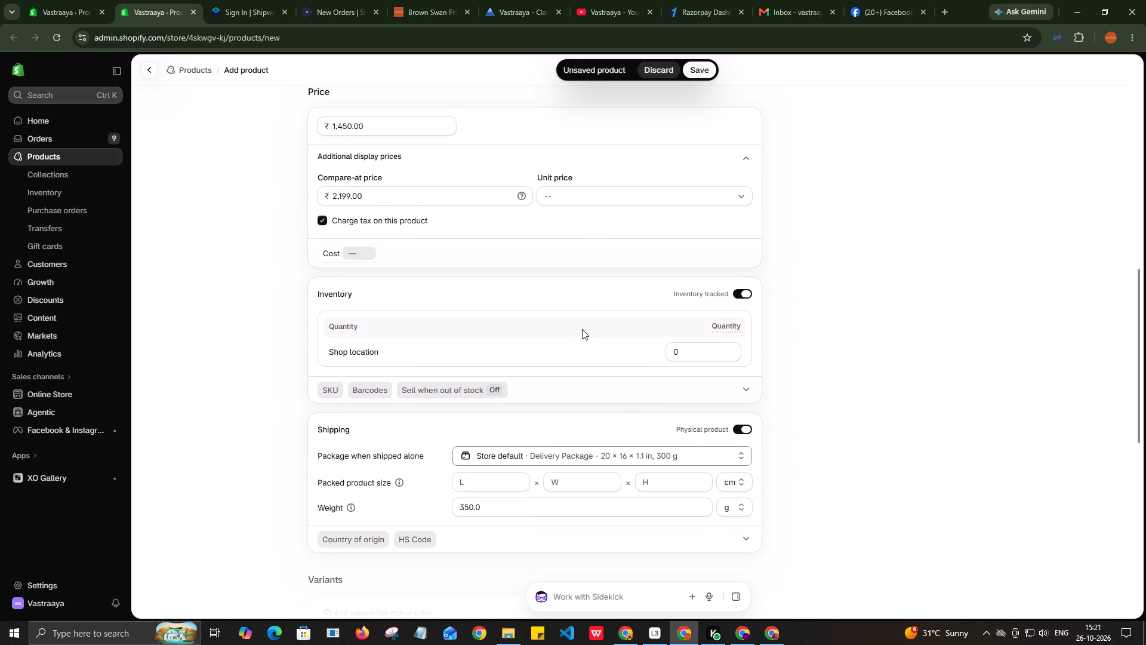
pyautogui.scroll(-2, 584, 328)
pyautogui.scroll(-1, 510, 412)
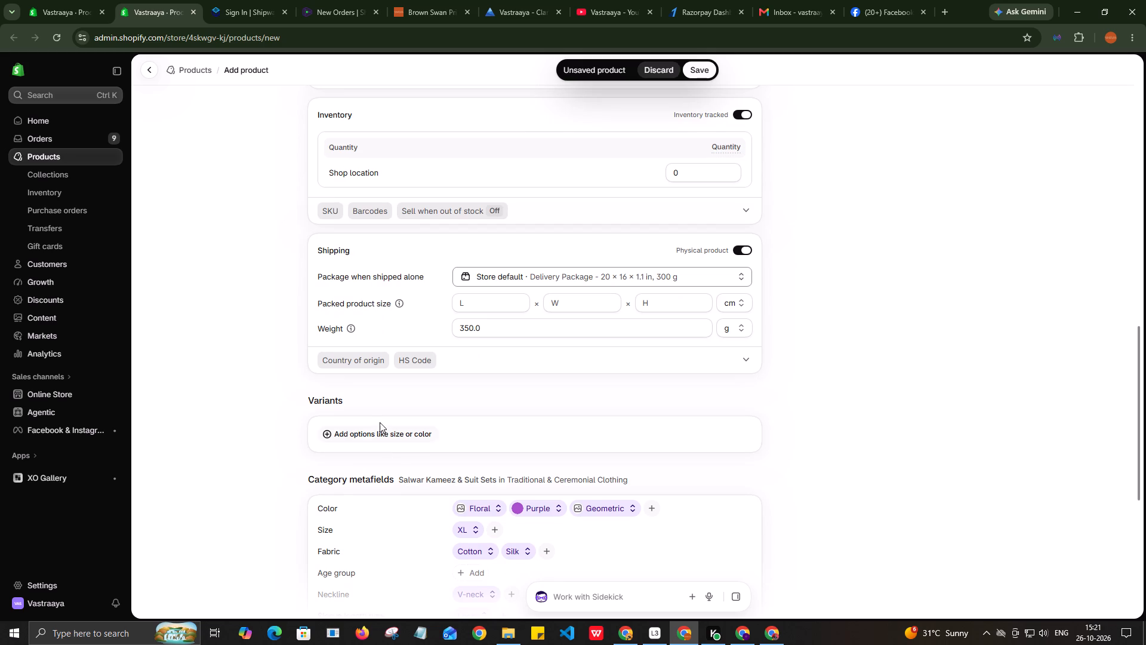
pyautogui.click(379, 435)
pyautogui.click(351, 266)
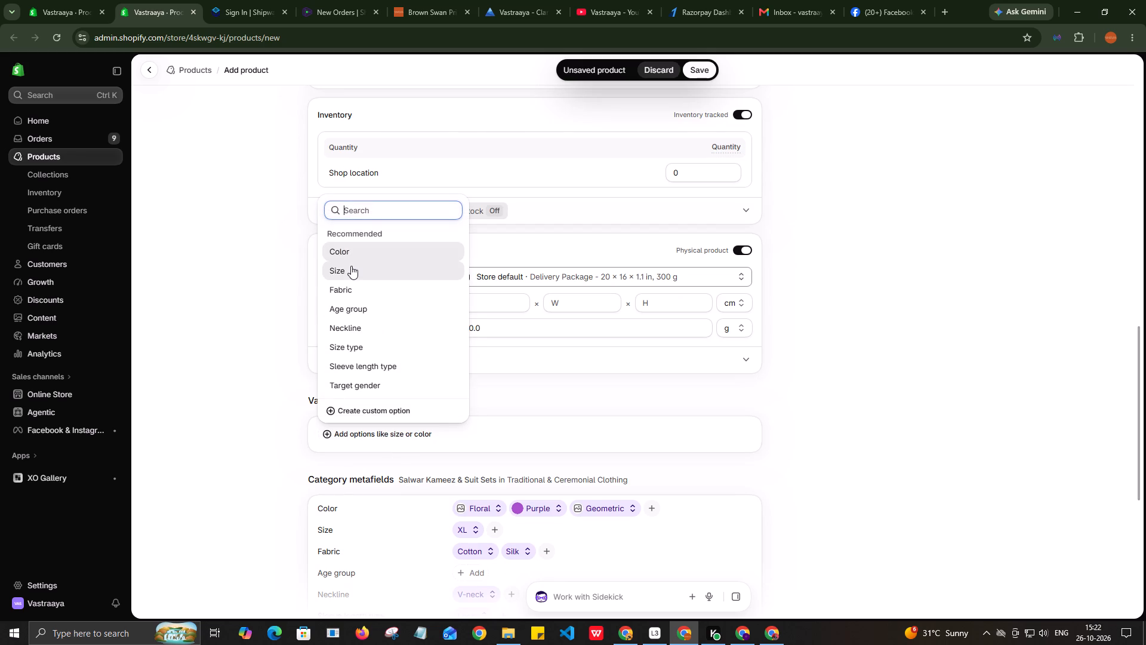
pyautogui.scroll(-2, 429, 474)
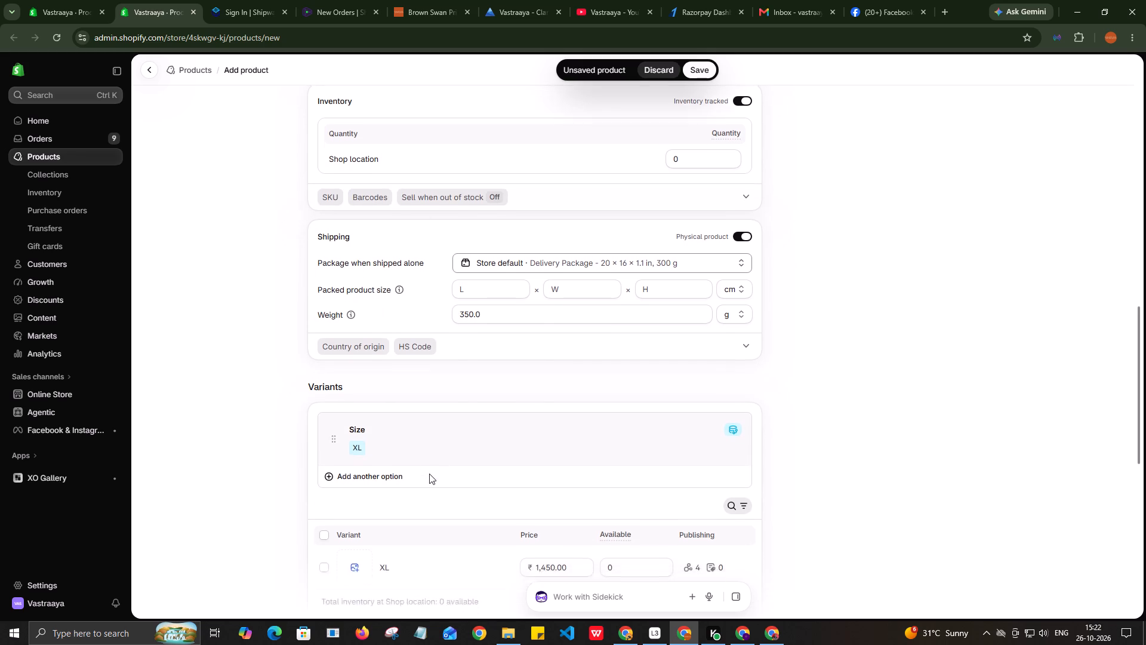
pyautogui.click(359, 337)
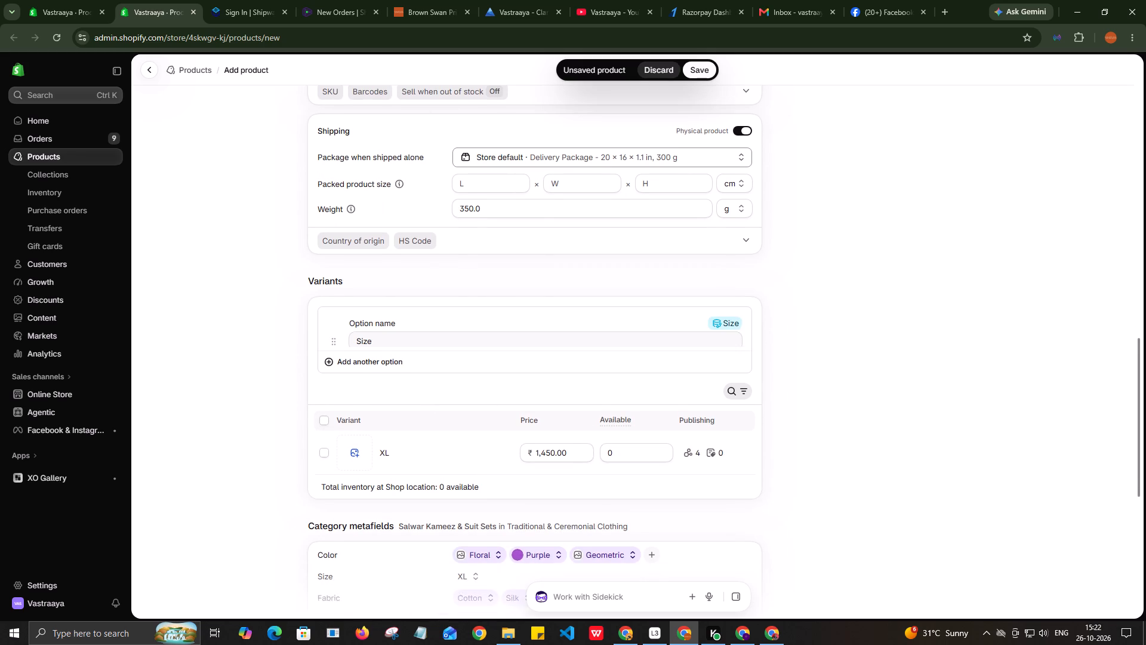
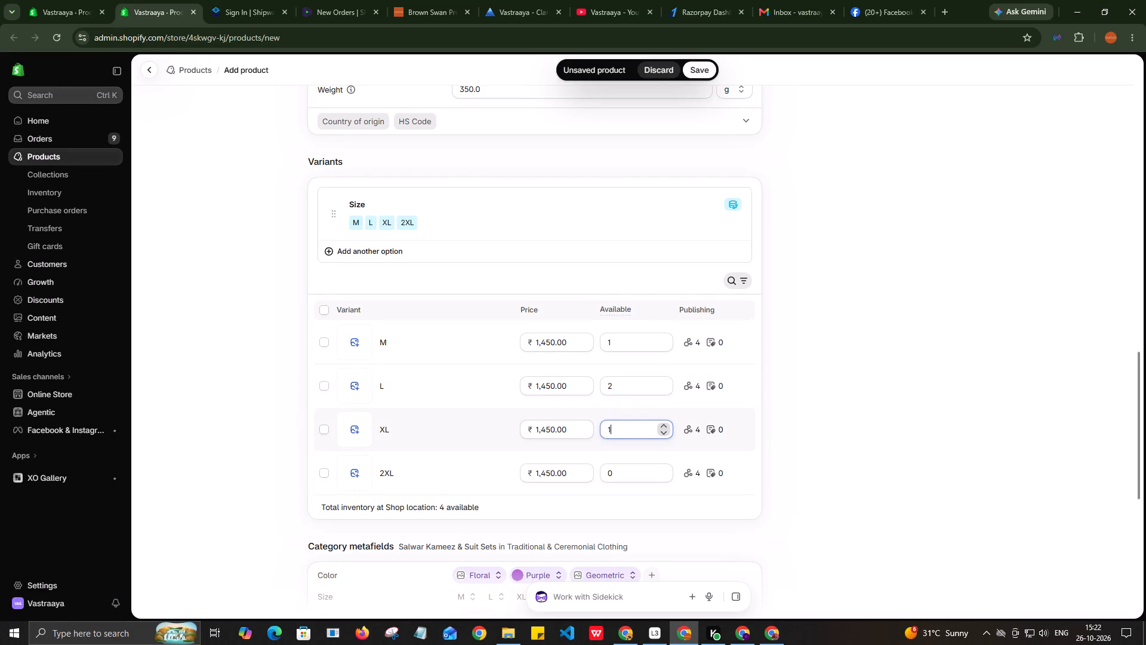
# Set the available quantity of the 2XL variant to 1.
pyautogui.moveTo(614, 468); pyautogui.dragTo(602, 475)
pyautogui.press('1')
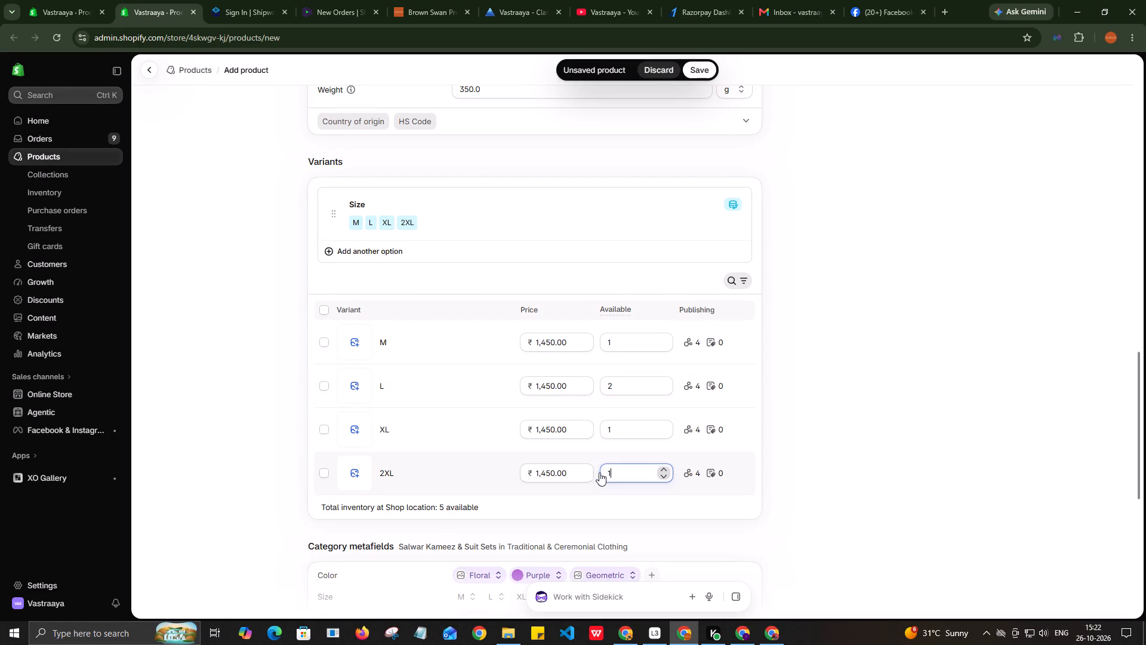
pyautogui.click(871, 396)
# Set the product type to Kurti and the vendor to Vastraaya.
pyautogui.scroll(-2, 623, 450)
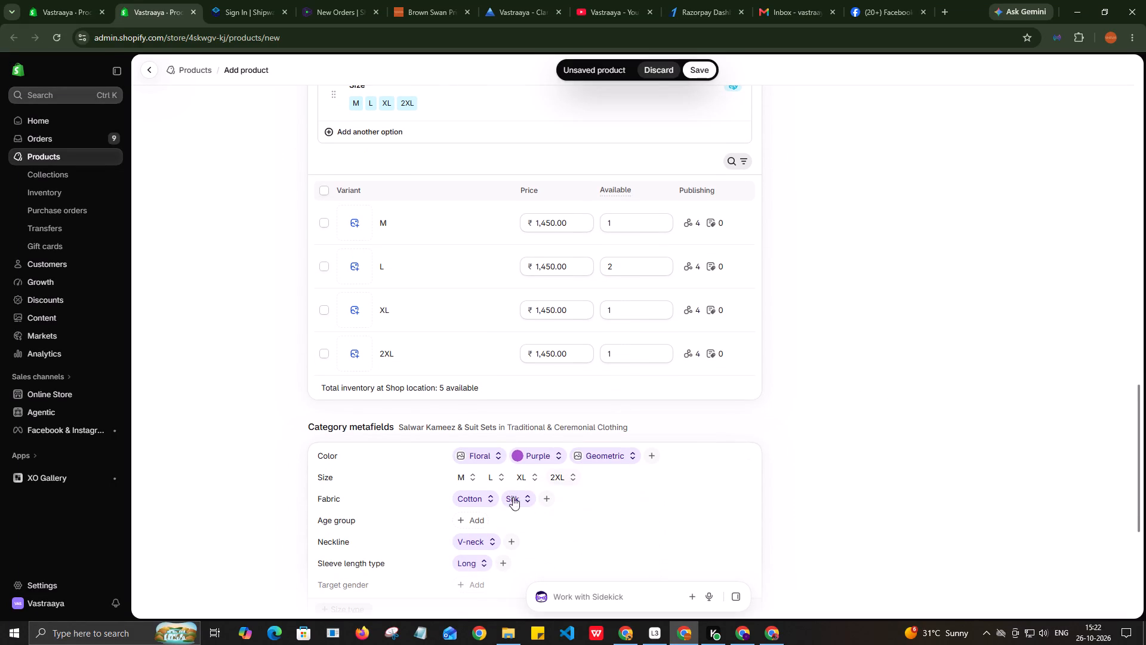
pyautogui.scroll(9, 716, 432)
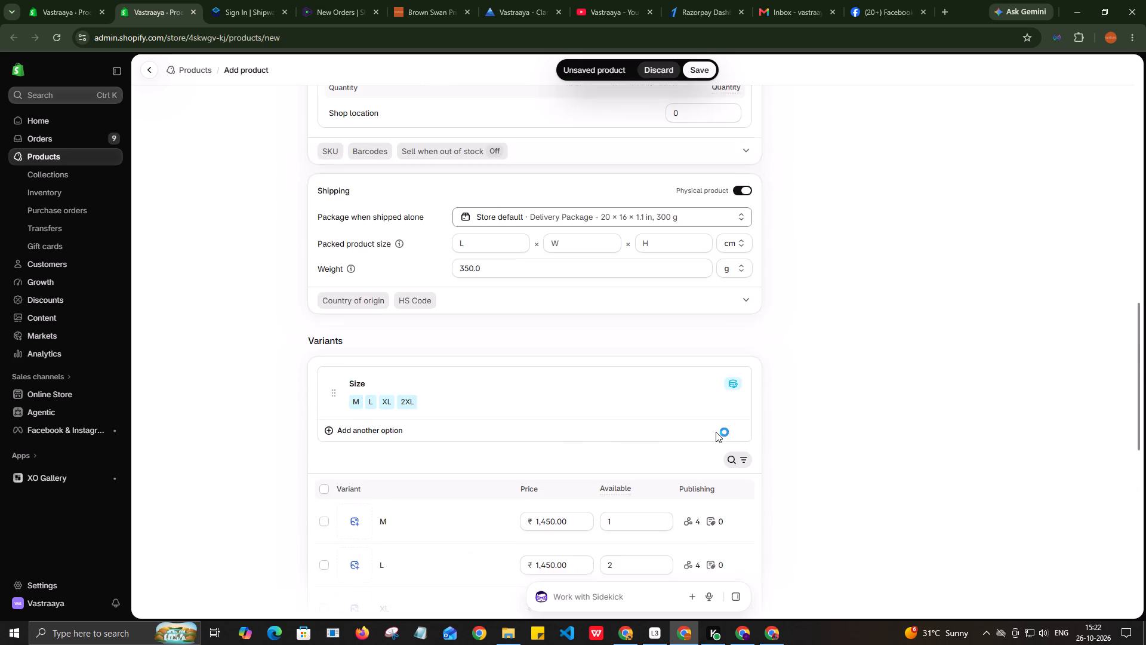
pyautogui.scroll(17, 716, 432)
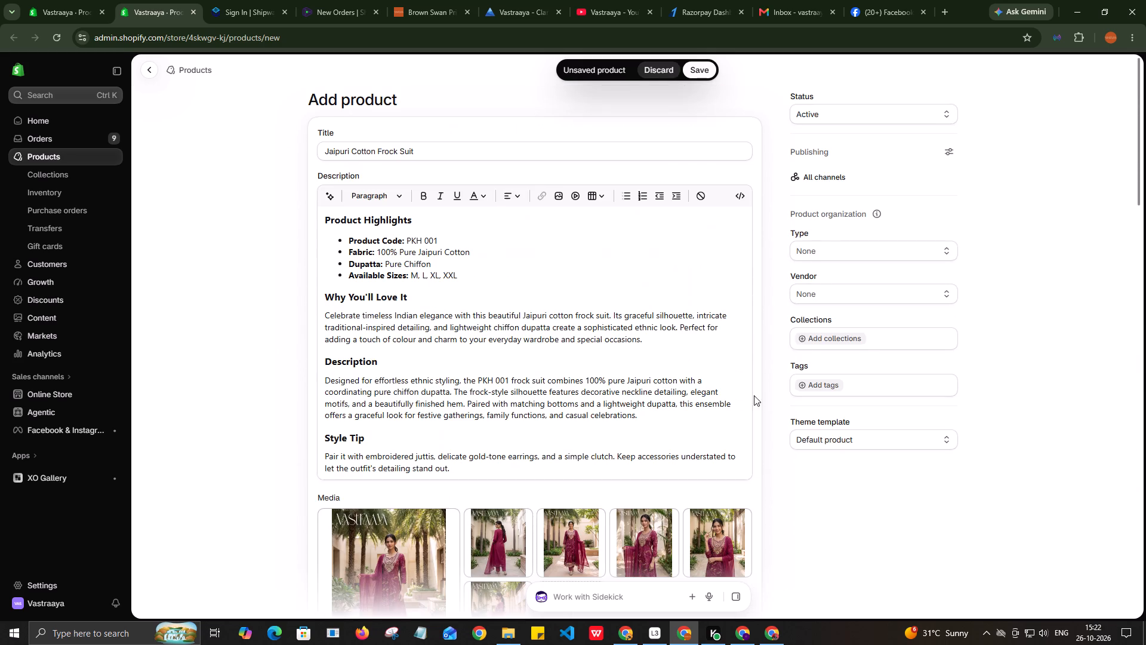
pyautogui.click(840, 251)
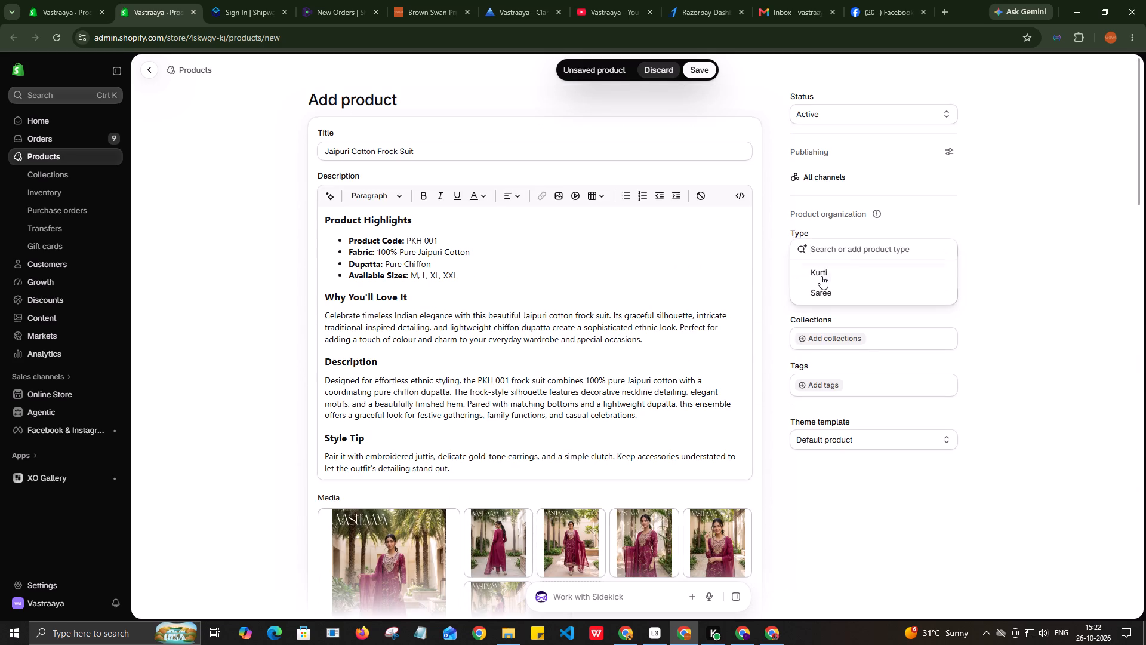
pyautogui.click(821, 276)
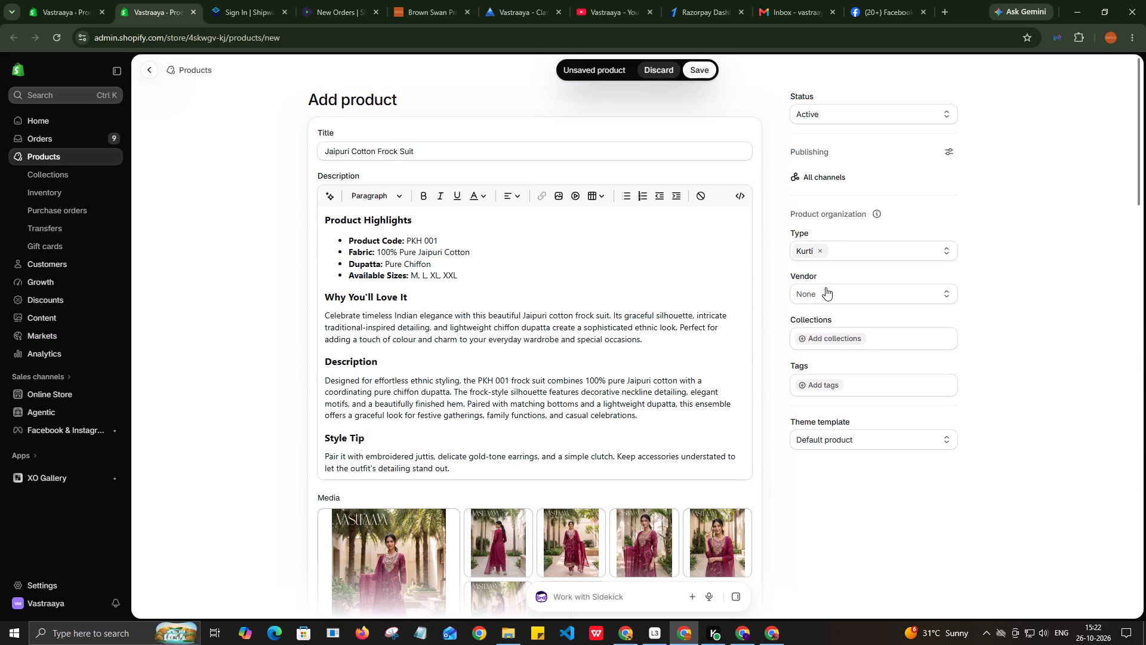
pyautogui.click(825, 296)
pyautogui.click(831, 317)
# Add the product to the KURTI SETS collection and tag it Kurti.
pyautogui.click(840, 337)
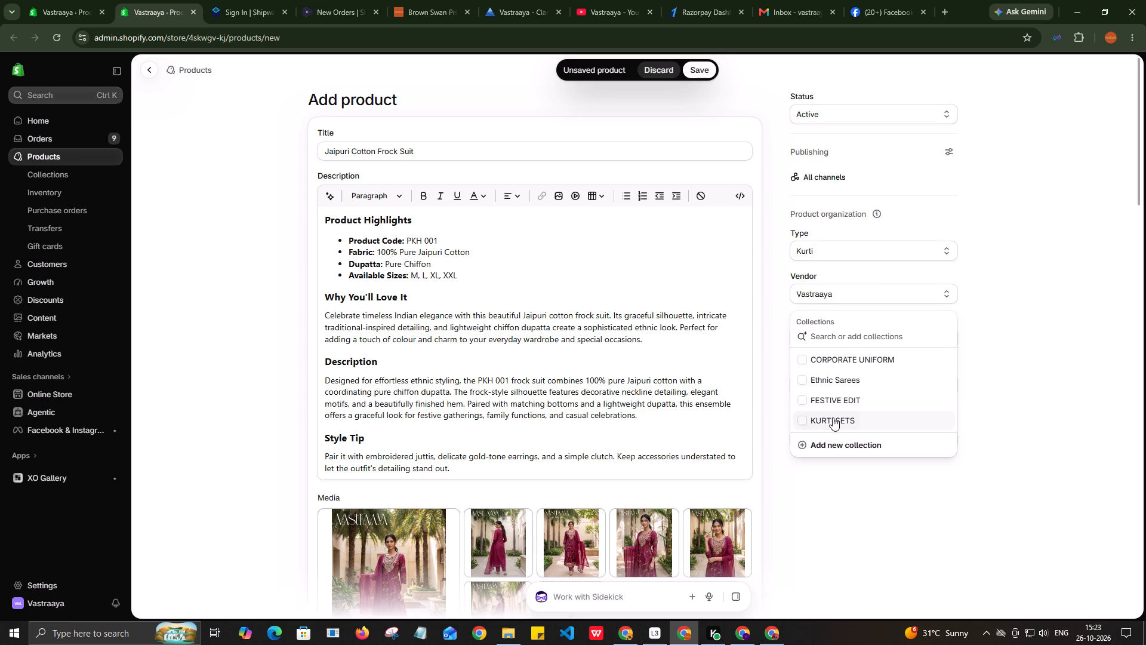
pyautogui.click(833, 417)
pyautogui.click(1048, 374)
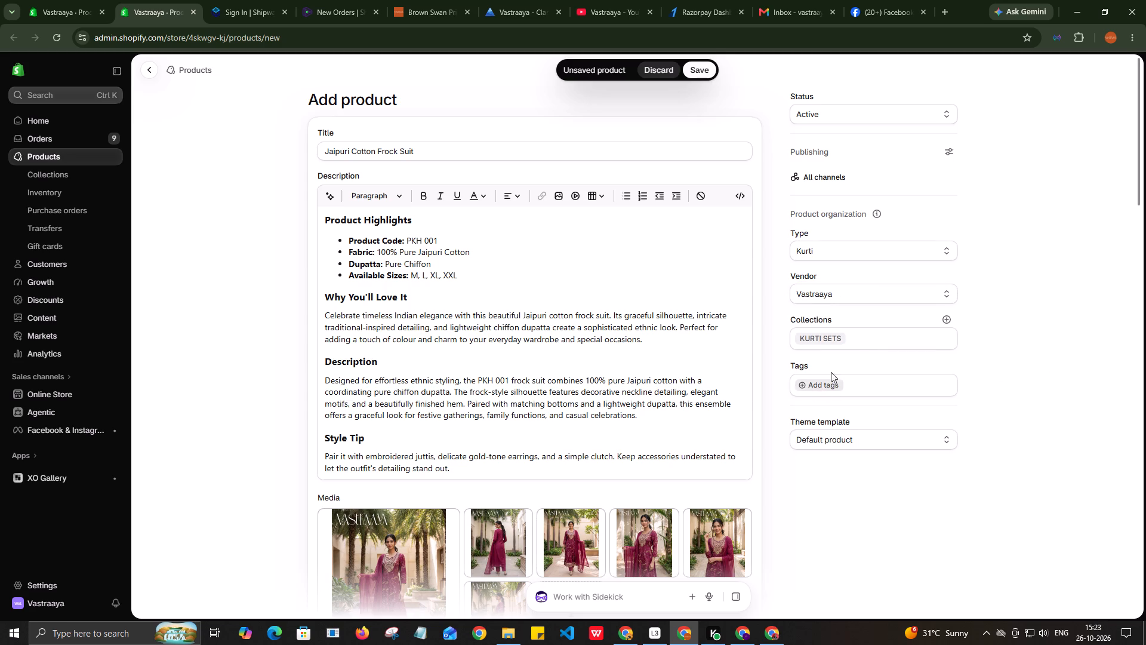
pyautogui.click(851, 339)
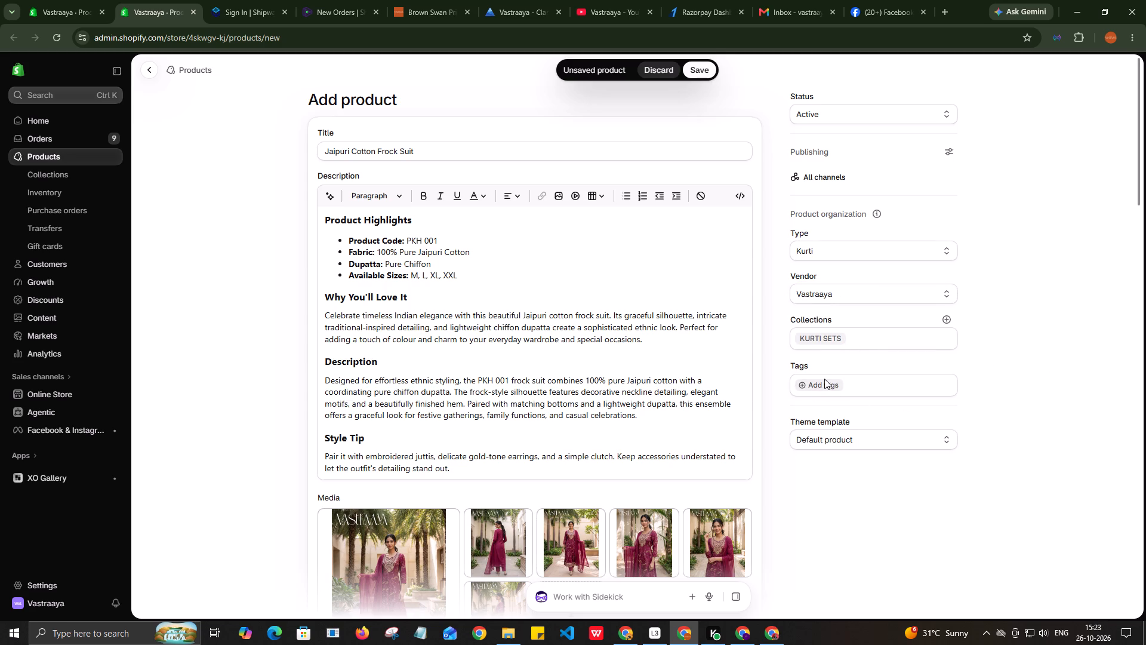
pyautogui.click(821, 384)
pyautogui.click(817, 426)
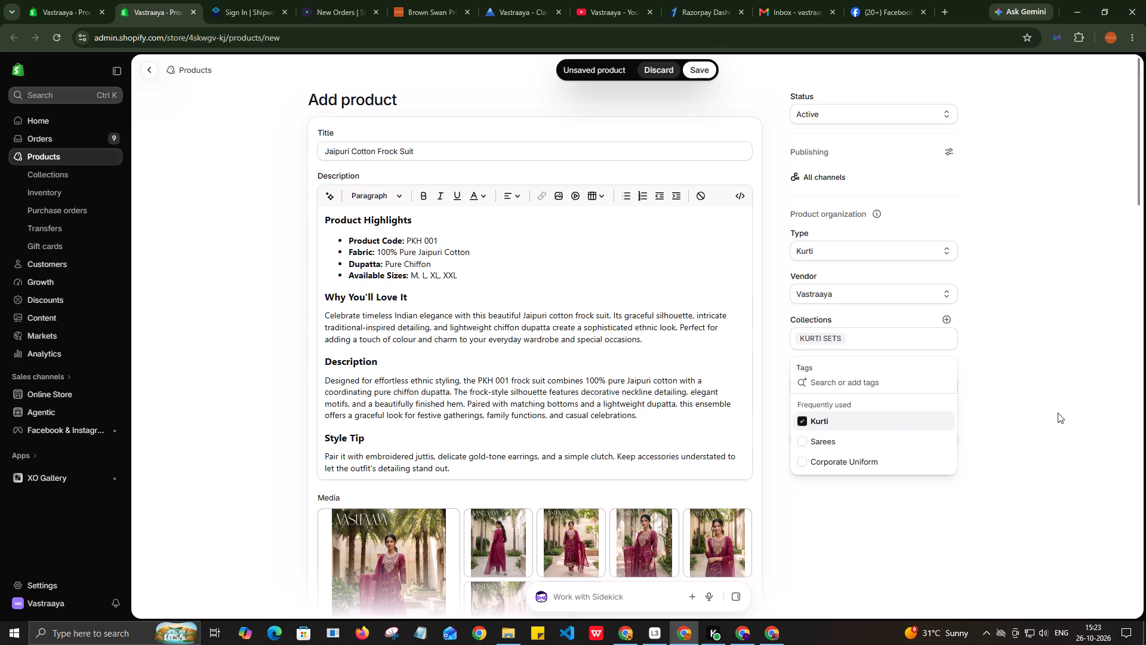
pyautogui.click(1058, 413)
# Keep the Default product theme template and save the new Jaipuri Cotton Frock Suit product.
pyautogui.click(848, 446)
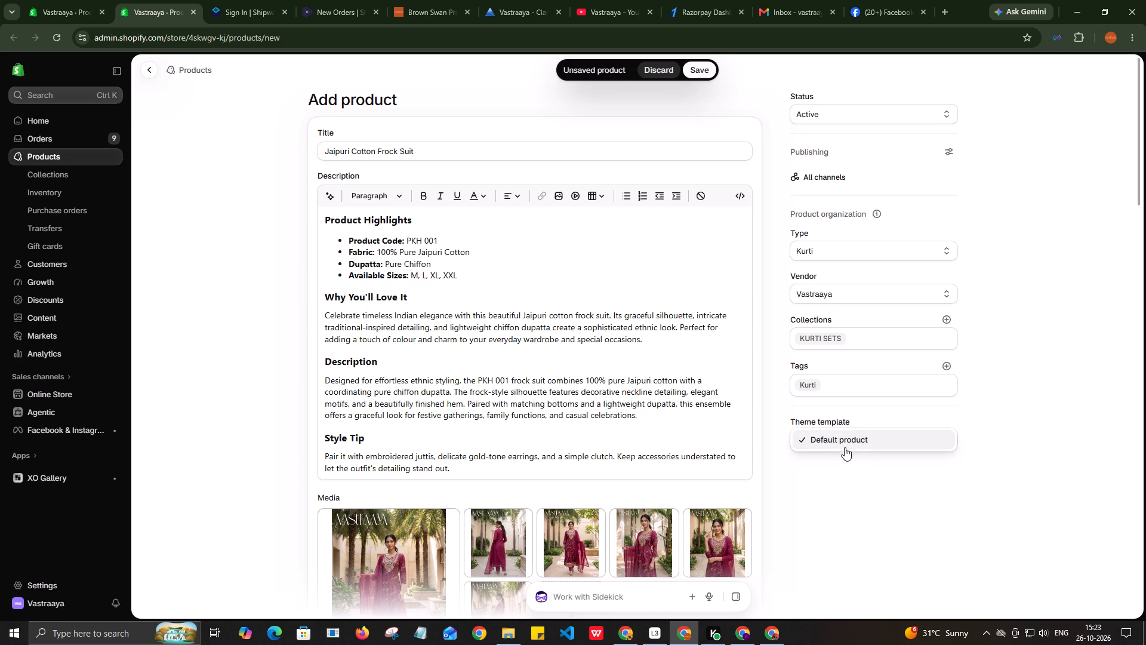
pyautogui.click(913, 474)
pyautogui.scroll(-2, 834, 327)
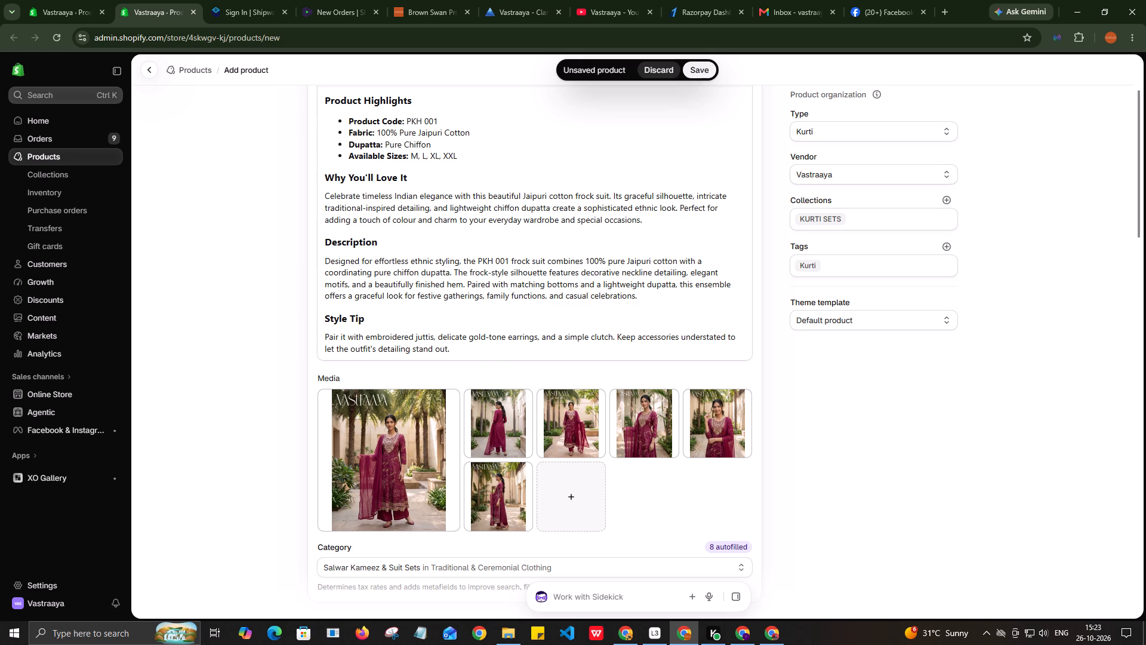
pyautogui.click(706, 69)
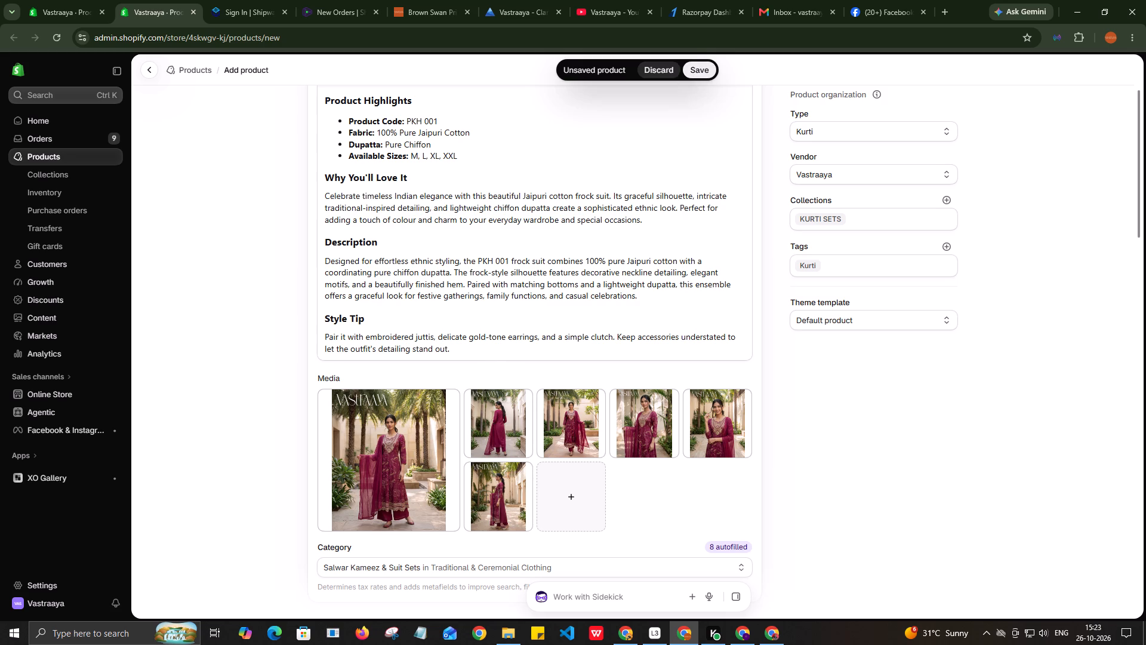
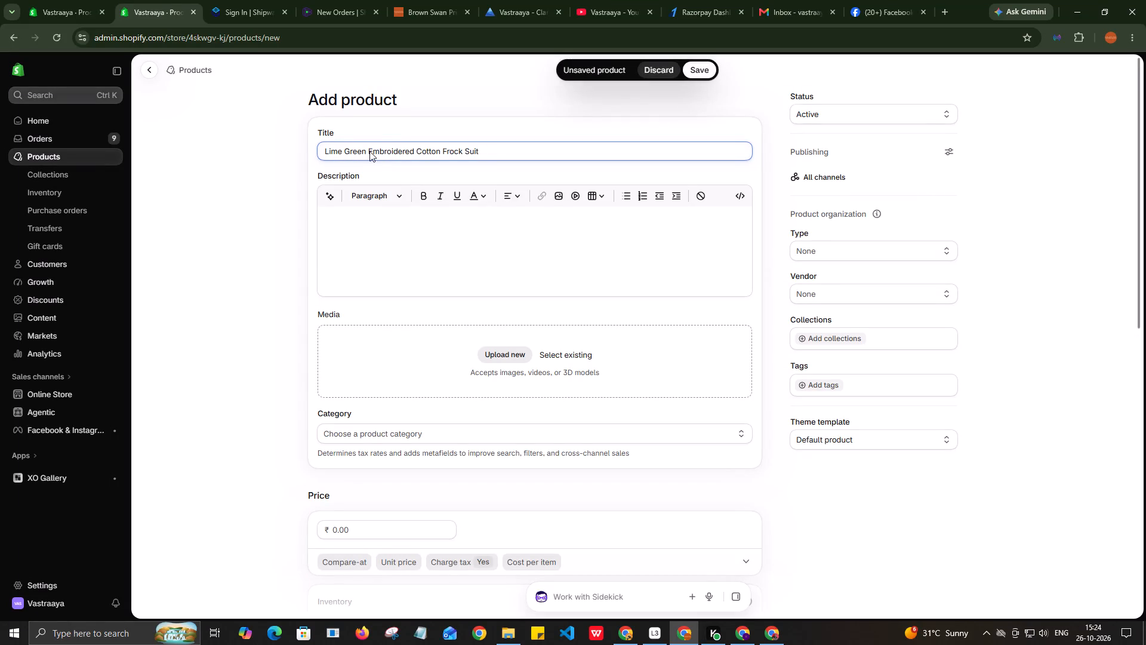
# Remove the word Embroidered from the product title so it reads Lime Green Cotton Frock Suit.
pyautogui.moveTo(368, 149); pyautogui.dragTo(414, 154)
pyautogui.press('BackSpace')
pyautogui.press('BackSpace')
pyautogui.hotkey('alt', 'Tab')
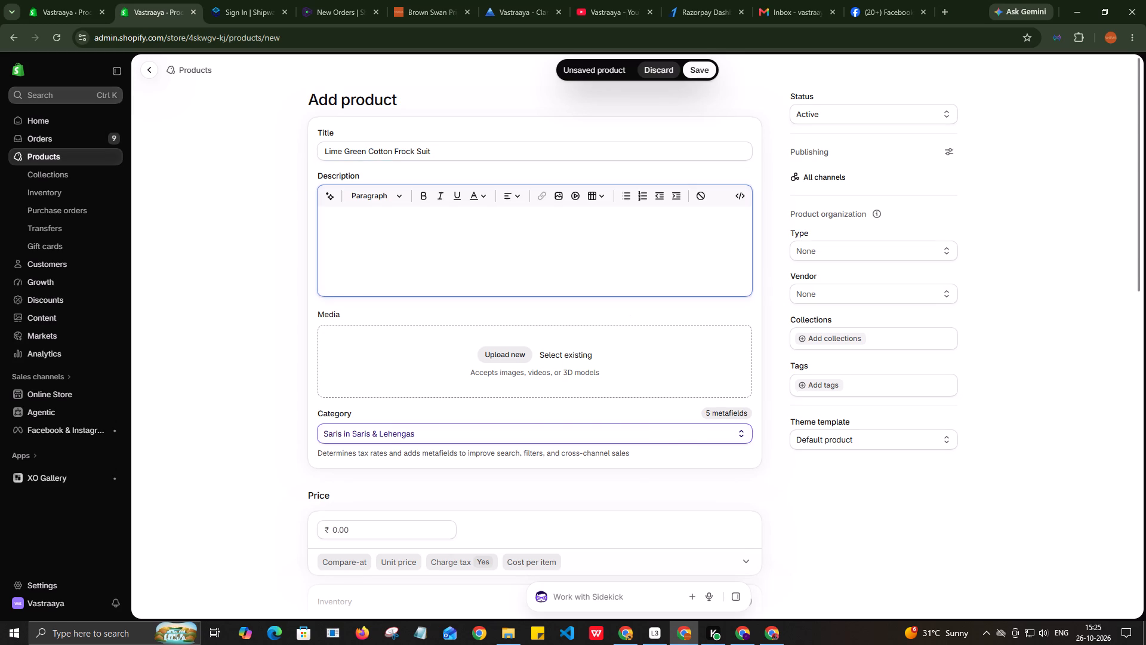
pyautogui.hotkey('ctrl', 'v')
# Delete the Stock, Original Price and Offer Price bullets from the description's Product Highlights.
pyautogui.scroll(1, 458, 336)
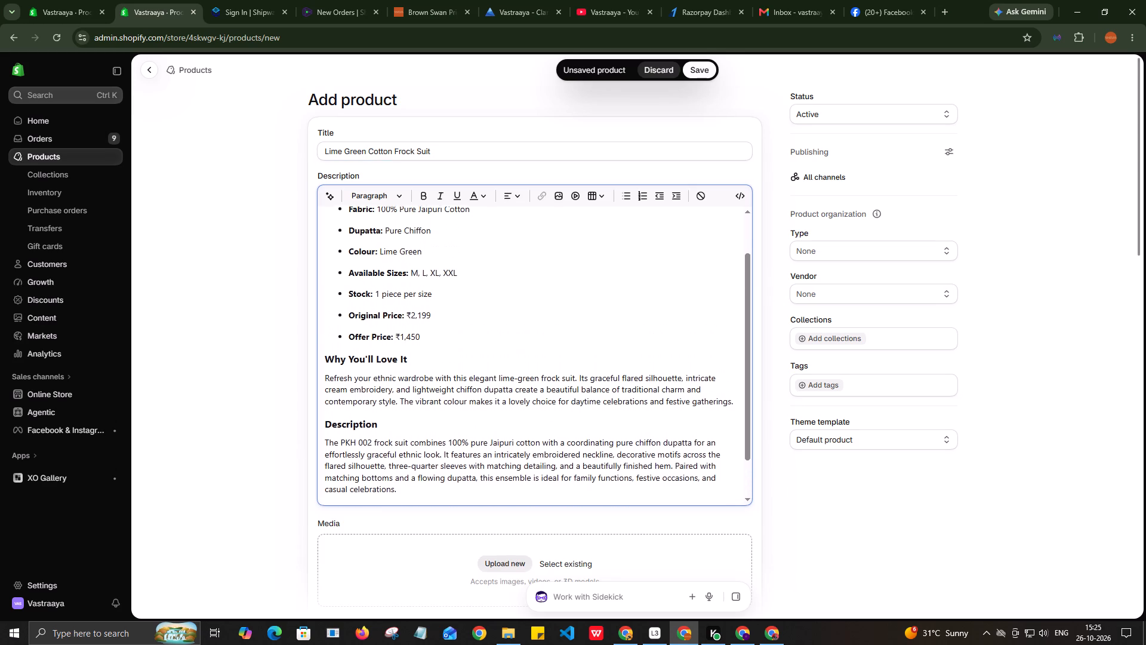
pyautogui.moveTo(431, 345); pyautogui.dragTo(339, 321)
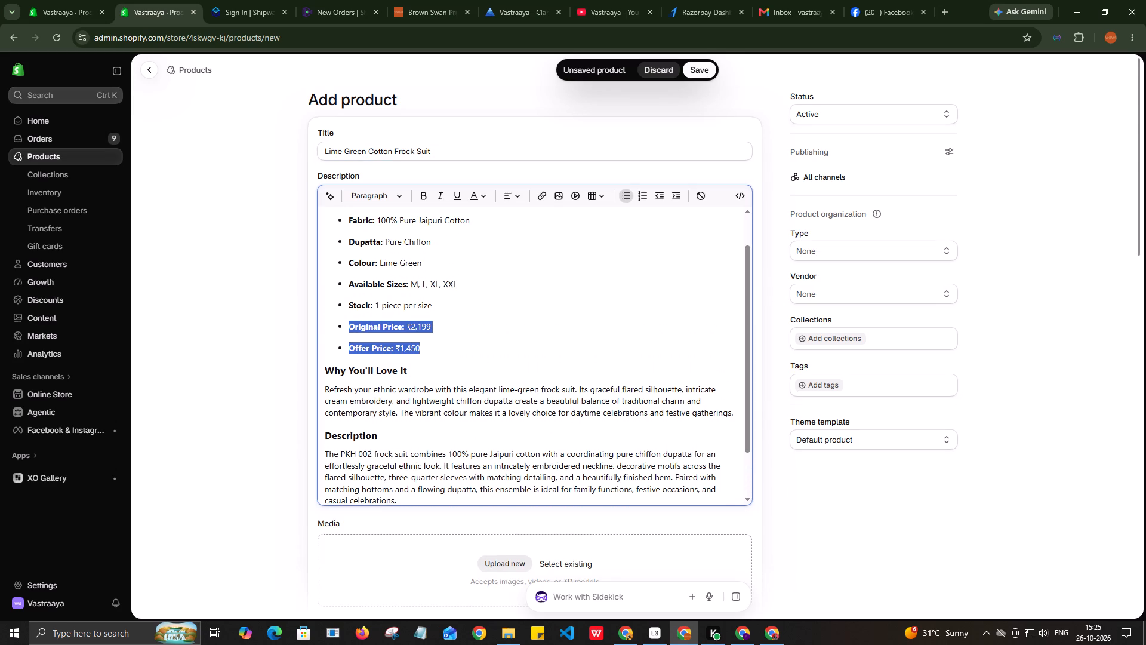
pyautogui.press('BackSpace')
pyautogui.press('BackSpace')
pyautogui.press('BackSpace')
pyautogui.press('BackSpace')
pyautogui.press('BackSpace')
pyautogui.press('BackSpace')
pyautogui.press('BackSpace')
pyautogui.press('BackSpace')
pyautogui.press('BackSpace')
pyautogui.press('BackSpace')
pyautogui.press('BackSpace')
pyautogui.press('BackSpace')
pyautogui.press('BackSpace')
pyautogui.press('BackSpace')
pyautogui.press('BackSpace')
pyautogui.press('BackSpace')
pyautogui.press('BackSpace')
pyautogui.press('BackSpace')
pyautogui.press('BackSpace')
pyautogui.press('BackSpace')
pyautogui.press('BackSpace')
pyautogui.press('BackSpace')
pyautogui.press('BackSpace')
pyautogui.press('BackSpace')
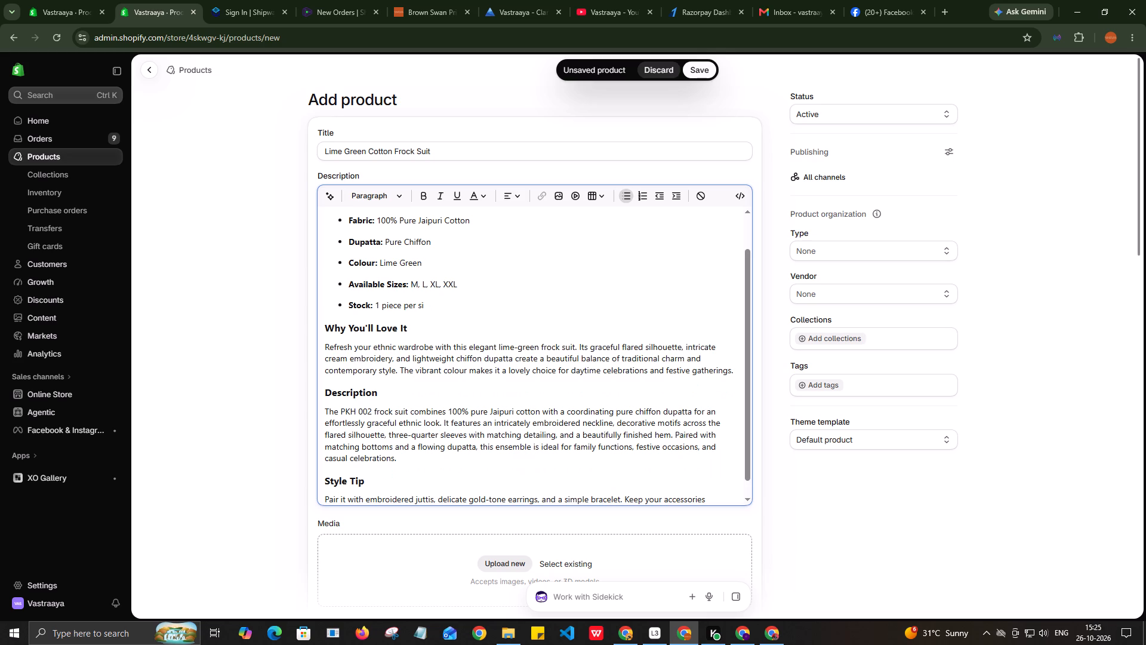
pyautogui.press('BackSpace')
pyautogui.press('BackSpace')
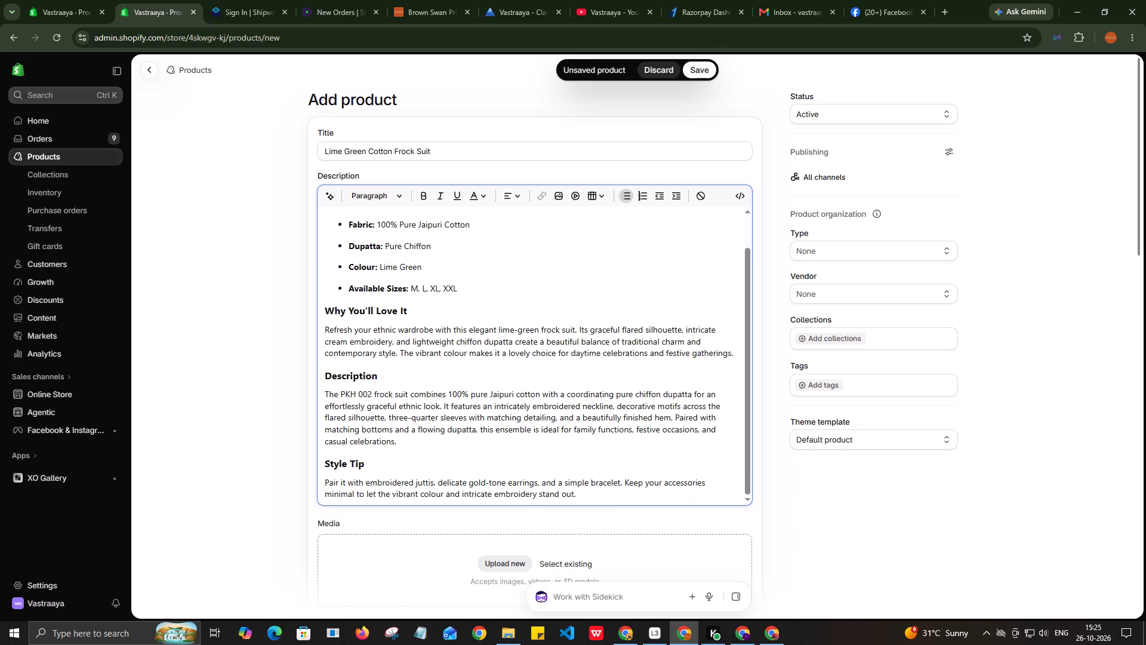
# Reapply the bulleted list format to the Product Highlights lines, from Product Code to Available Sizes, to tighten their spacing.
pyautogui.scroll(3, 498, 412)
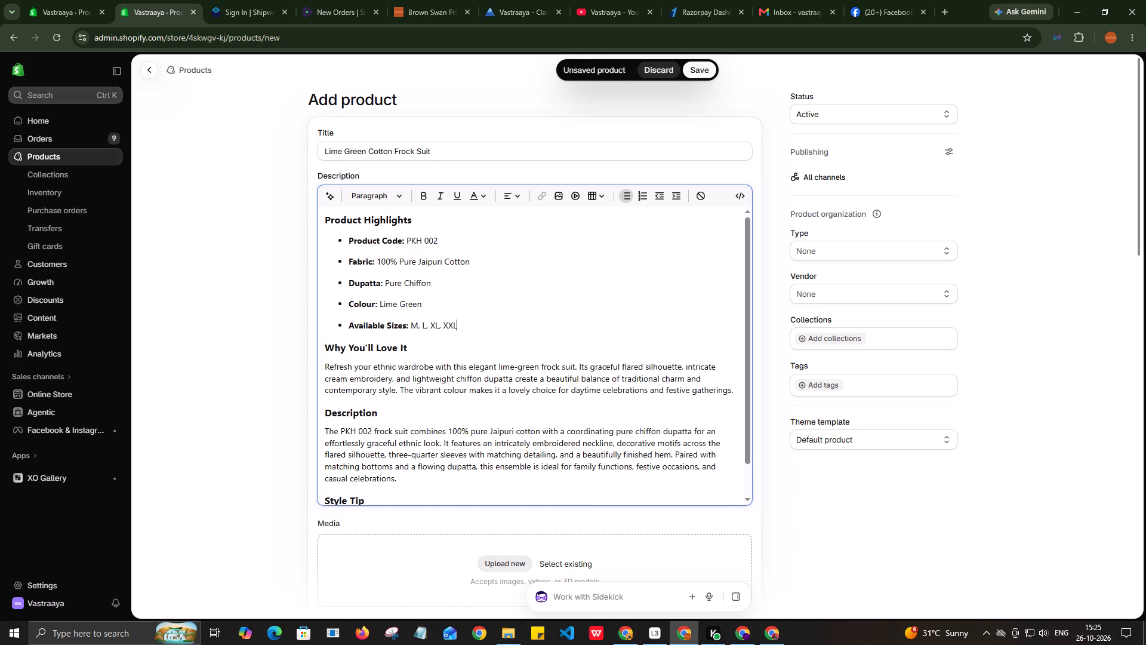
pyautogui.moveTo(469, 325); pyautogui.dragTo(322, 245)
pyautogui.click(624, 199)
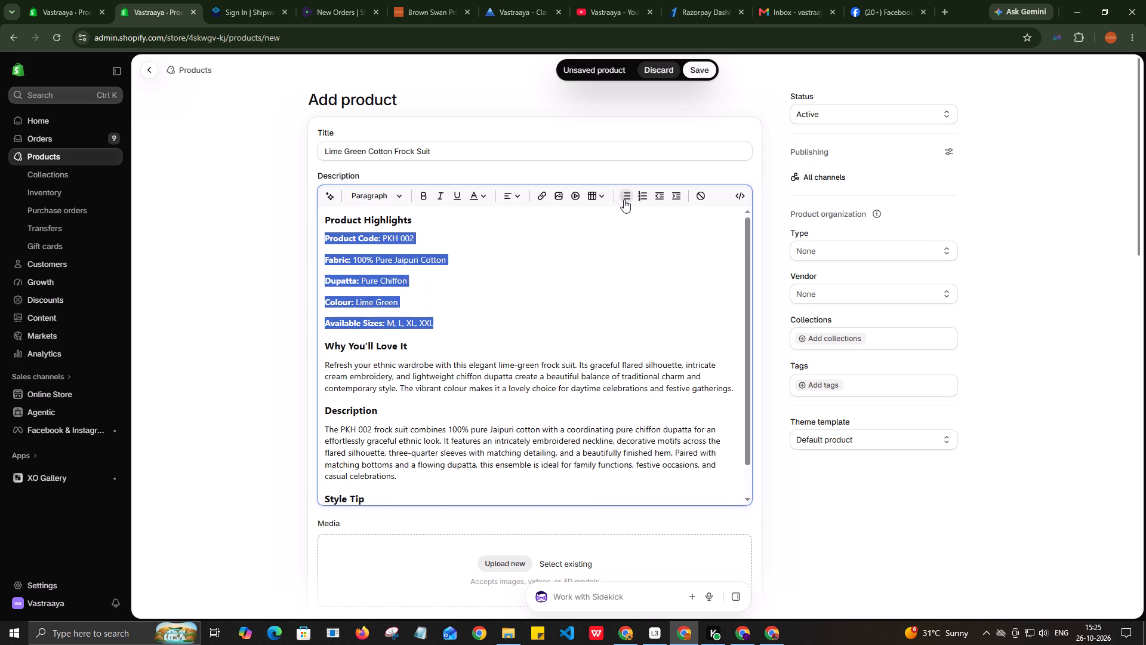
pyautogui.click(624, 199)
pyautogui.click(467, 346)
# Upload the five lime green suit images numbered 97812 to 97816 from Downloads as the product media.
pyautogui.scroll(-4, 541, 388)
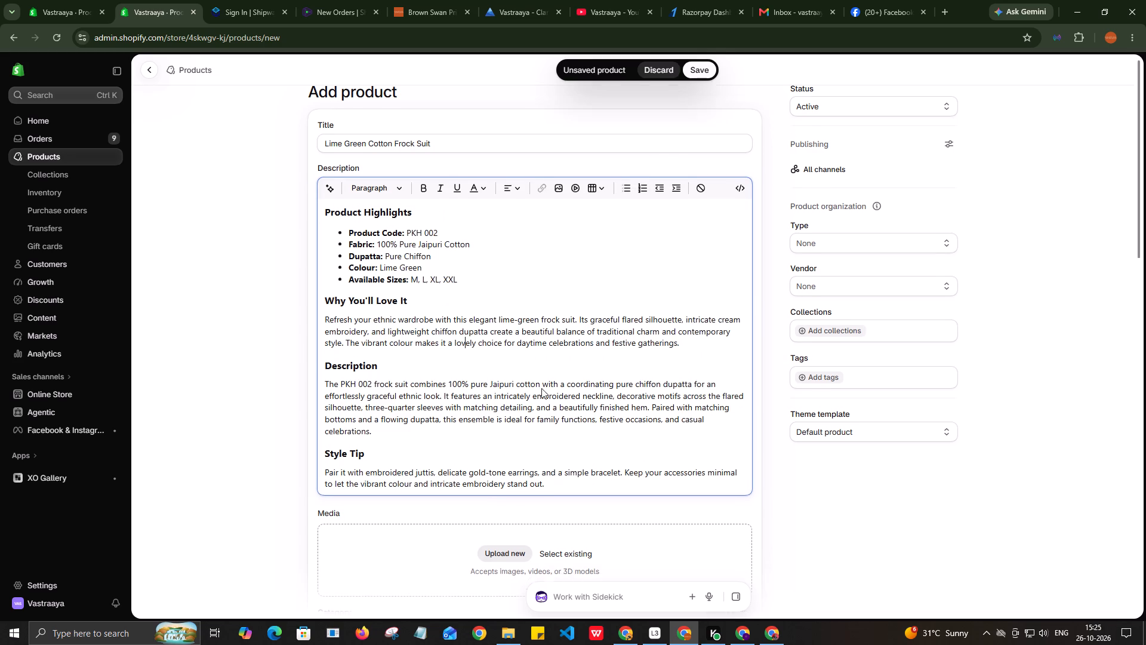
pyautogui.click(509, 321)
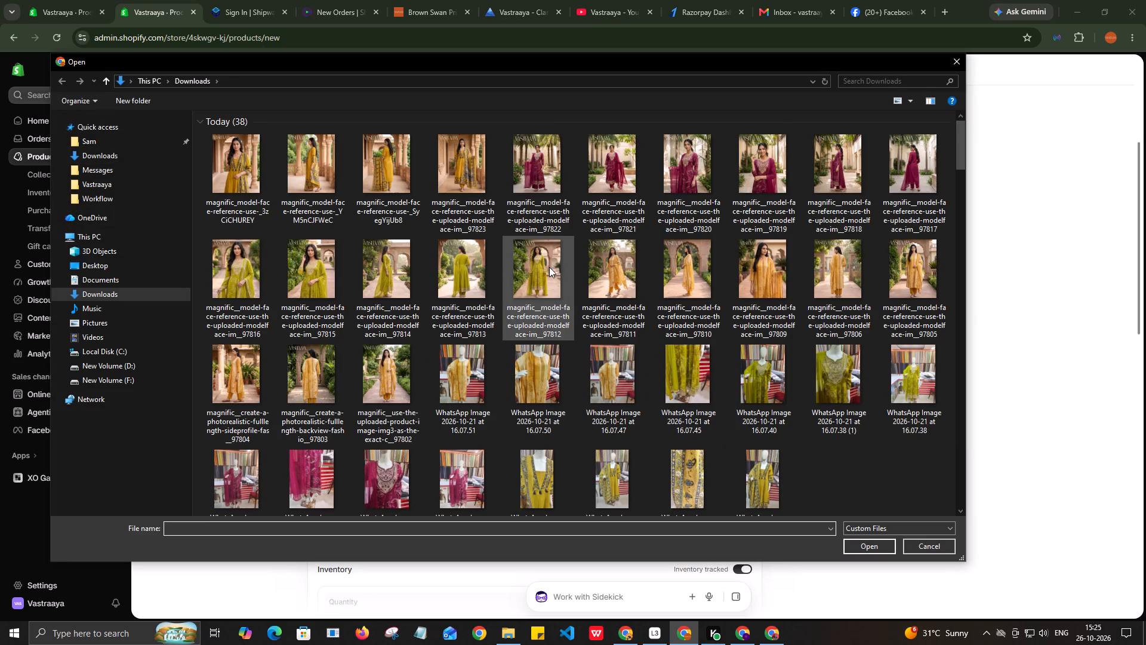
pyautogui.click(549, 267)
pyautogui.keyDown('shift'); pyautogui.click(224, 274); pyautogui.keyUp('shift')
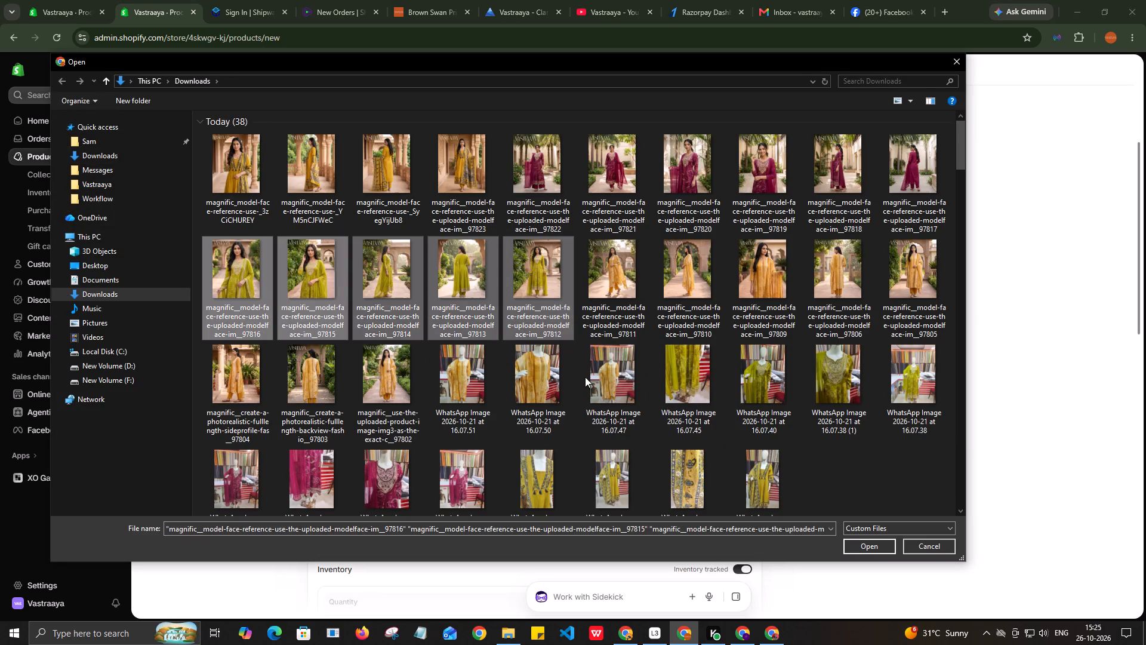
pyautogui.click(855, 548)
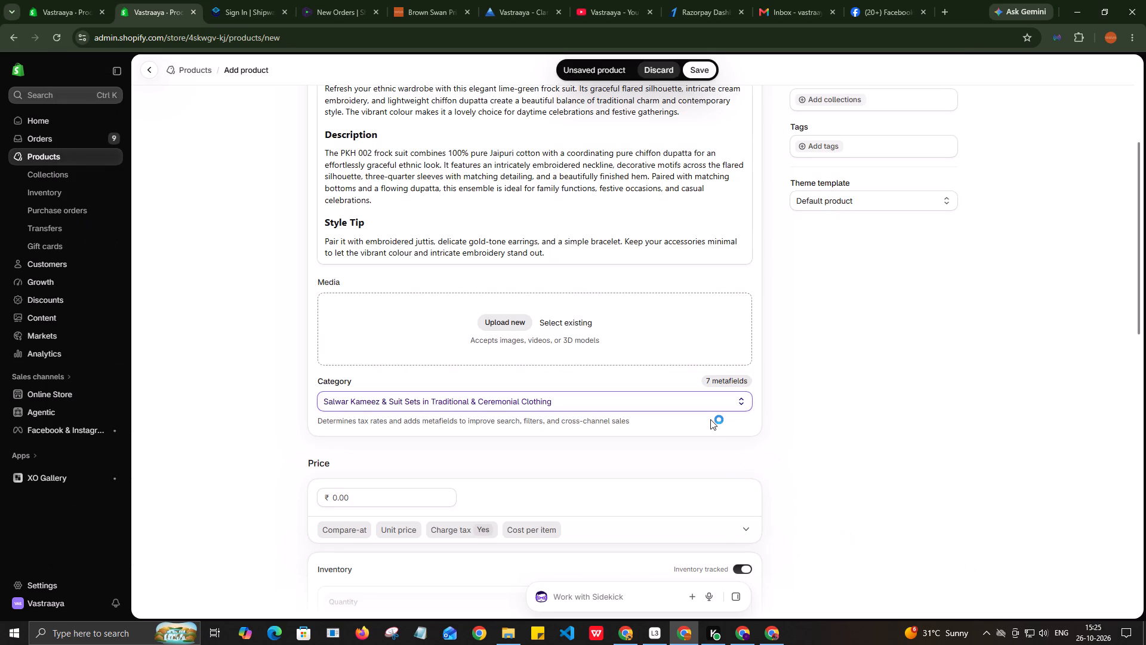
# Switch to the ChatGPT conversation containing the PKH 002 product details.
pyautogui.scroll(-2, 597, 398)
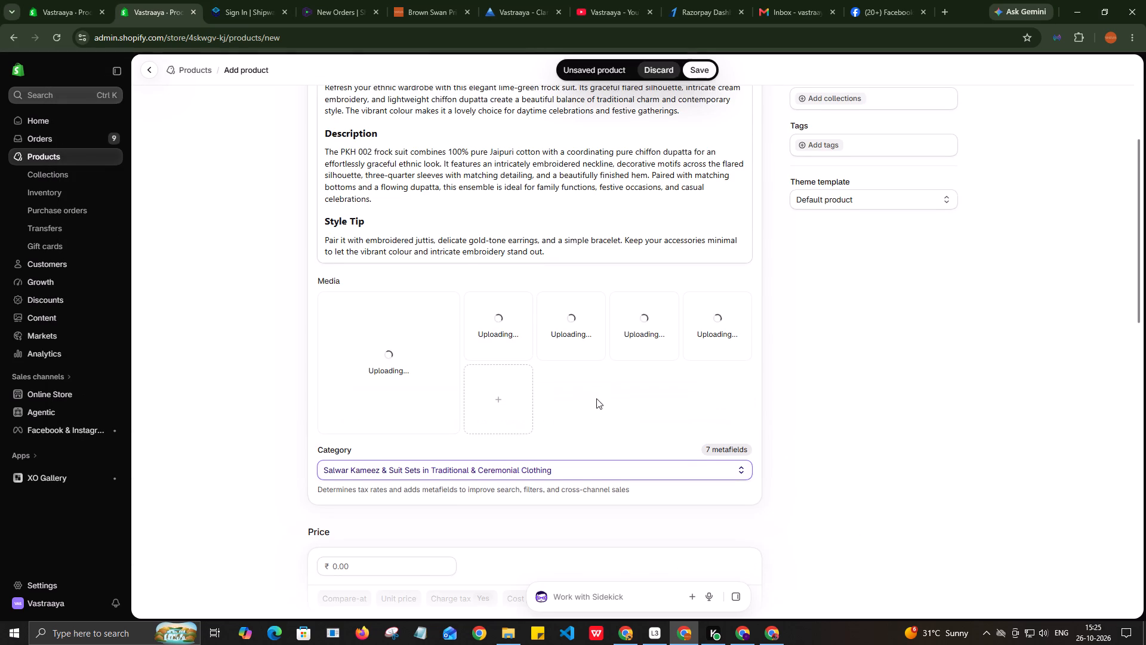
pyautogui.hotkey('alt', 'Tab')
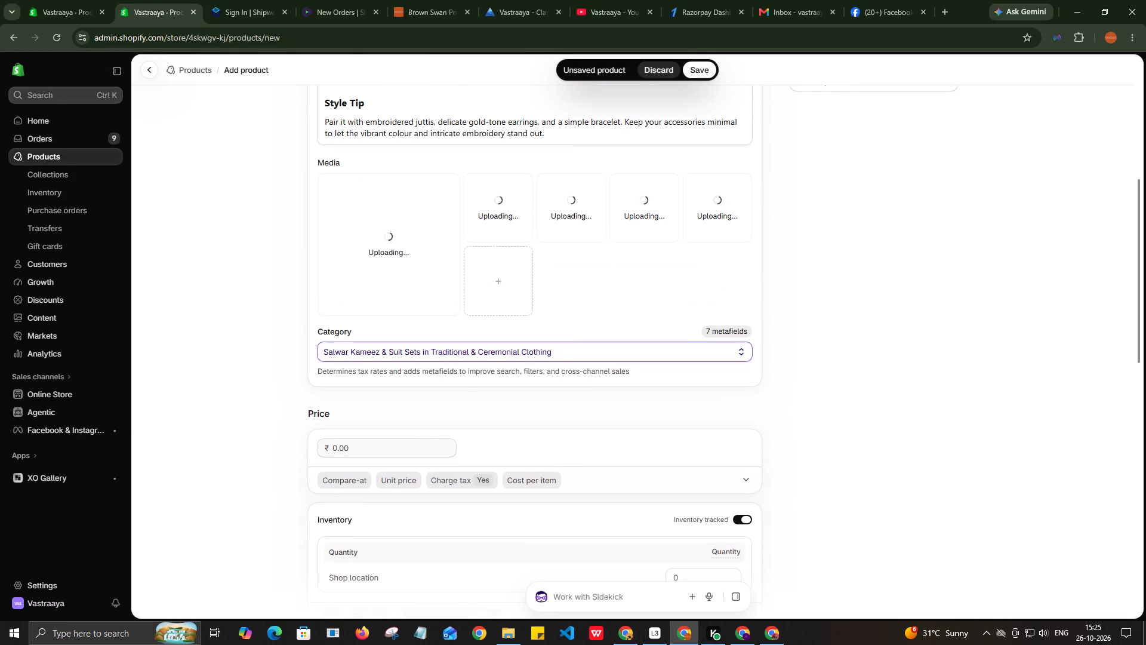
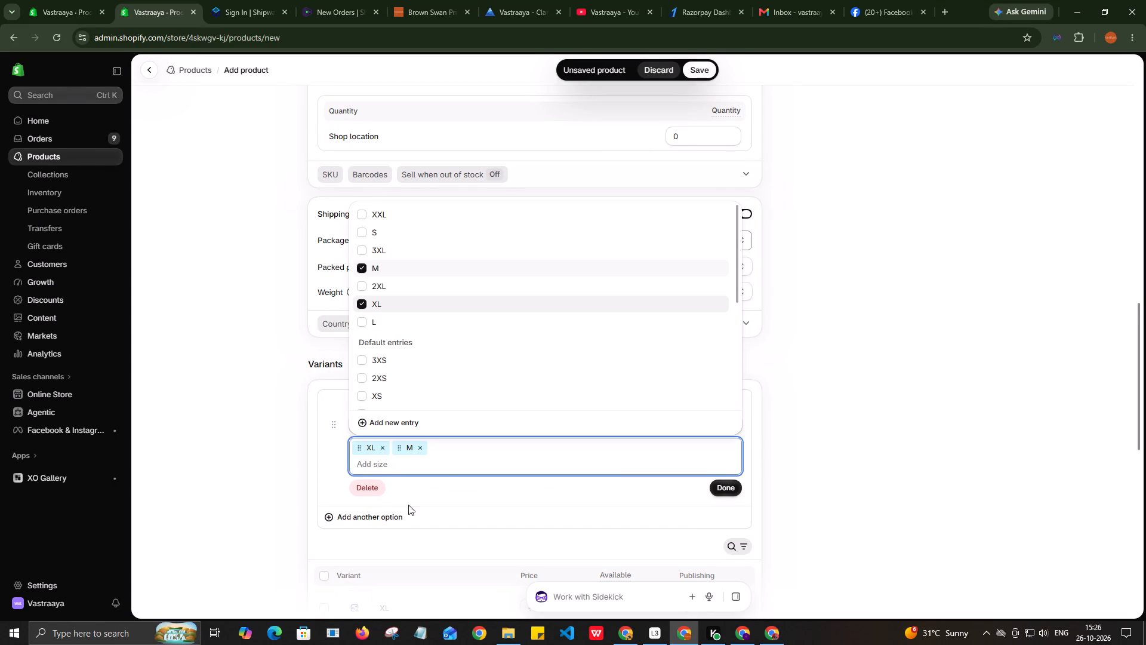
# Add L and 2XL to the Size option and arrange its values in the order M, L, XL, 2XL.
pyautogui.click(361, 322)
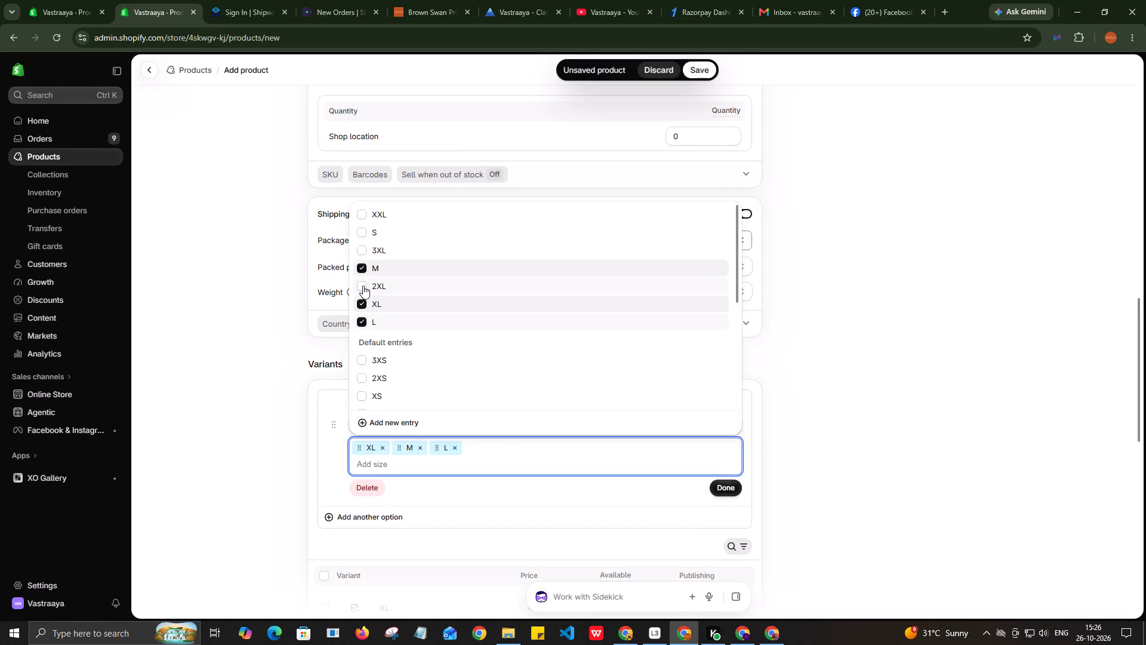
pyautogui.click(363, 285)
pyautogui.click(716, 486)
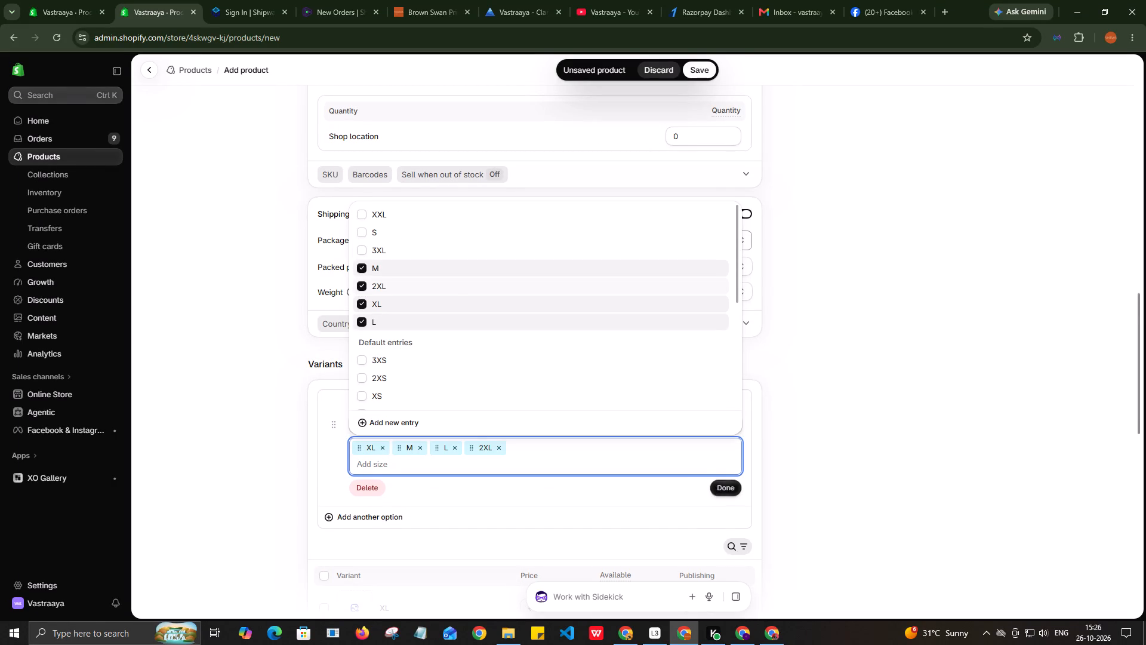
pyautogui.click(426, 425)
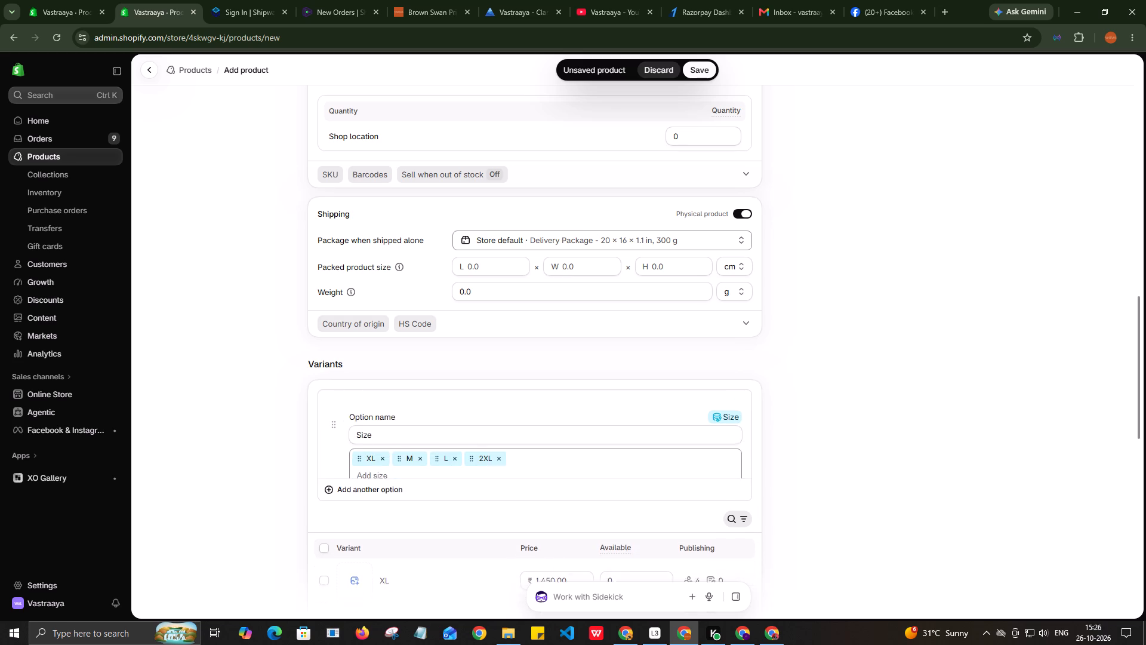
pyautogui.moveTo(401, 451); pyautogui.dragTo(359, 450)
pyautogui.moveTo(443, 449); pyautogui.dragTo(396, 449)
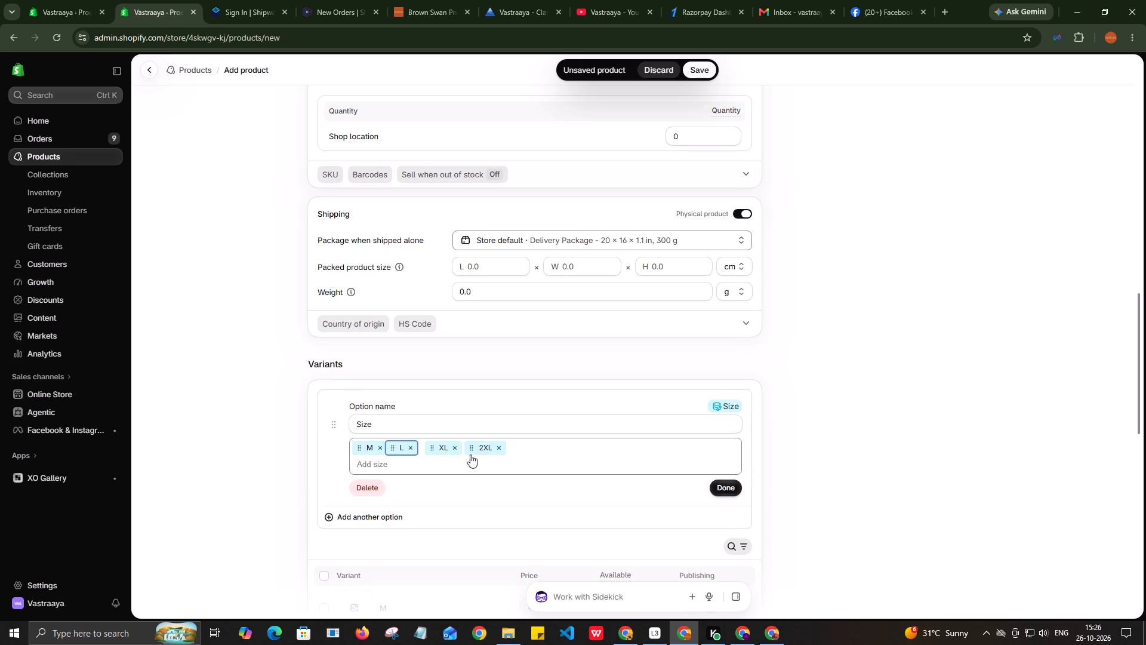
pyautogui.click(716, 486)
# Set the available quantity to 1 for each of the M, L, XL and 2XL variants.
pyautogui.scroll(-3, 594, 433)
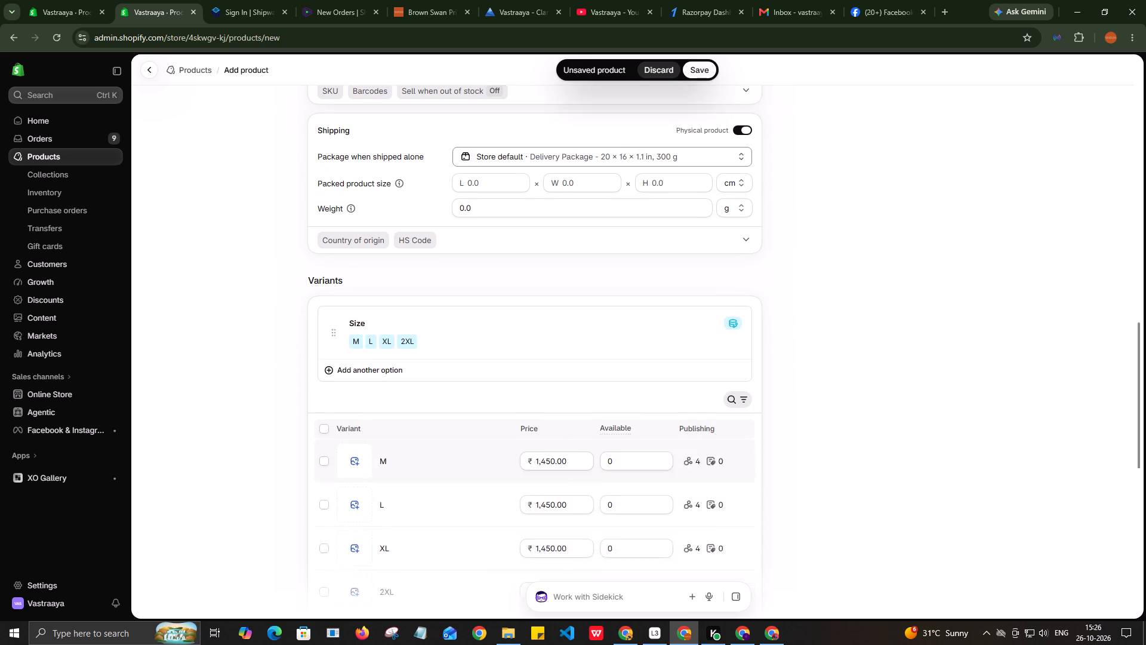
pyautogui.scroll(-1, 576, 454)
pyautogui.moveTo(614, 304); pyautogui.dragTo(605, 306)
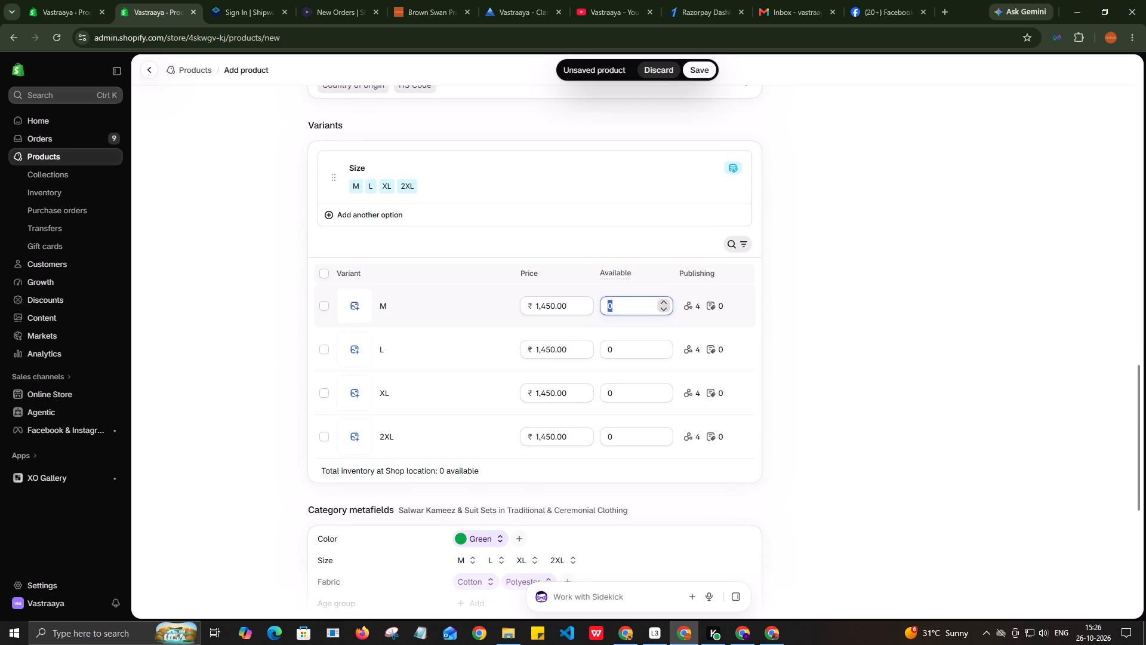
pyautogui.press('1')
pyautogui.moveTo(616, 343); pyautogui.dragTo(601, 348)
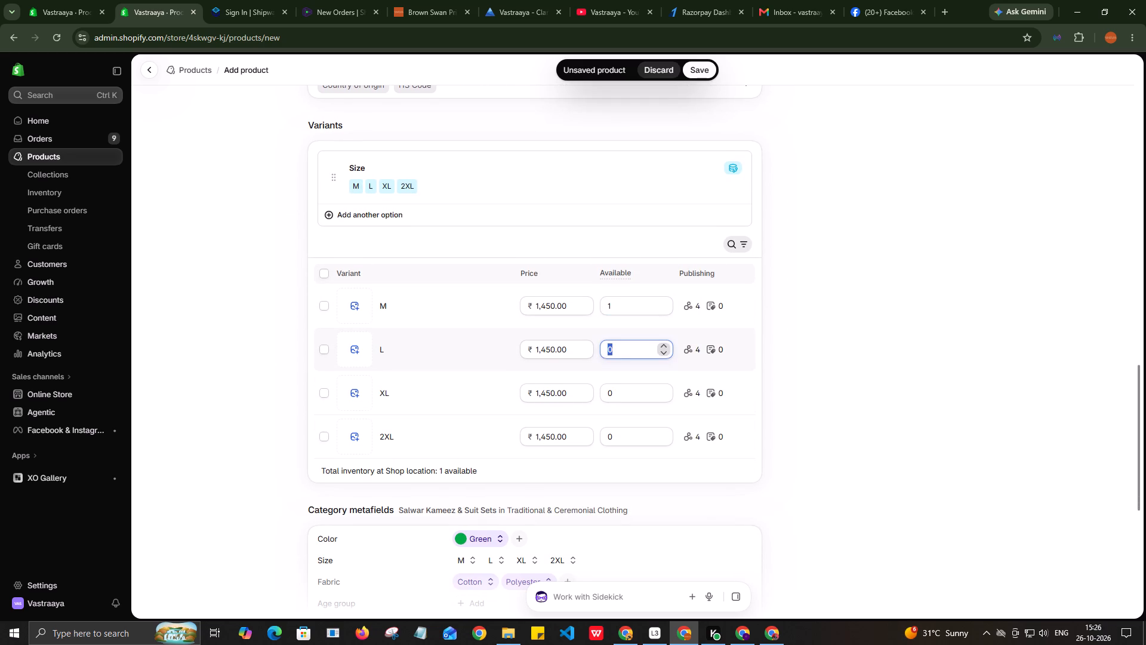
pyautogui.press('1')
pyautogui.moveTo(617, 392); pyautogui.dragTo(603, 394)
pyautogui.press('1')
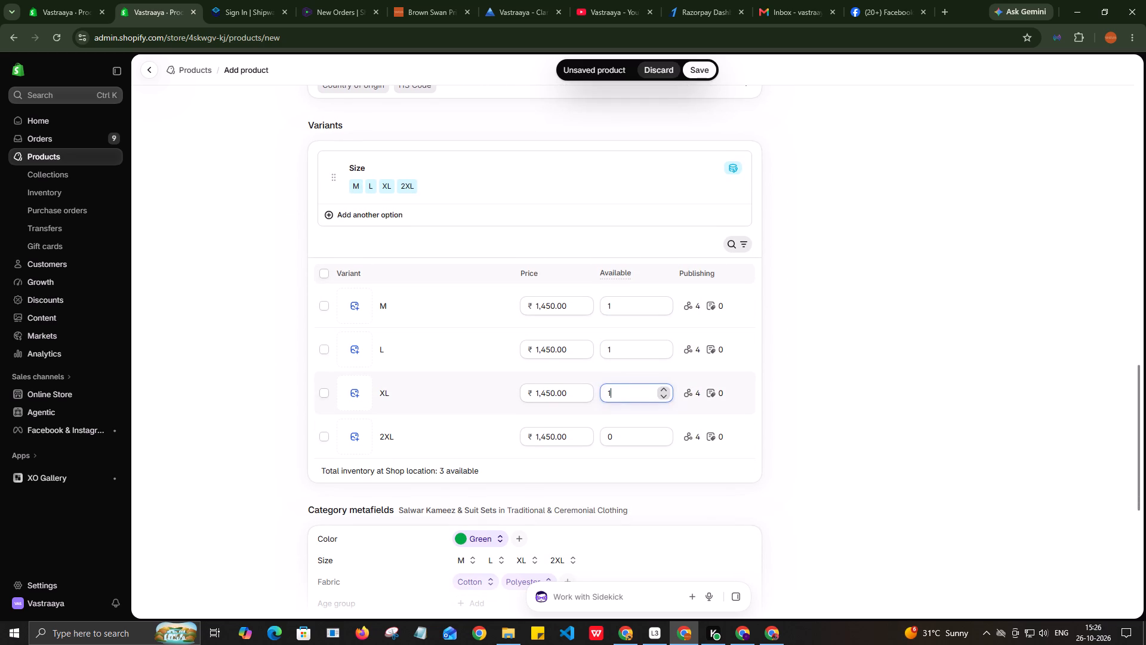
pyautogui.moveTo(615, 442); pyautogui.dragTo(610, 441)
pyautogui.press('1')
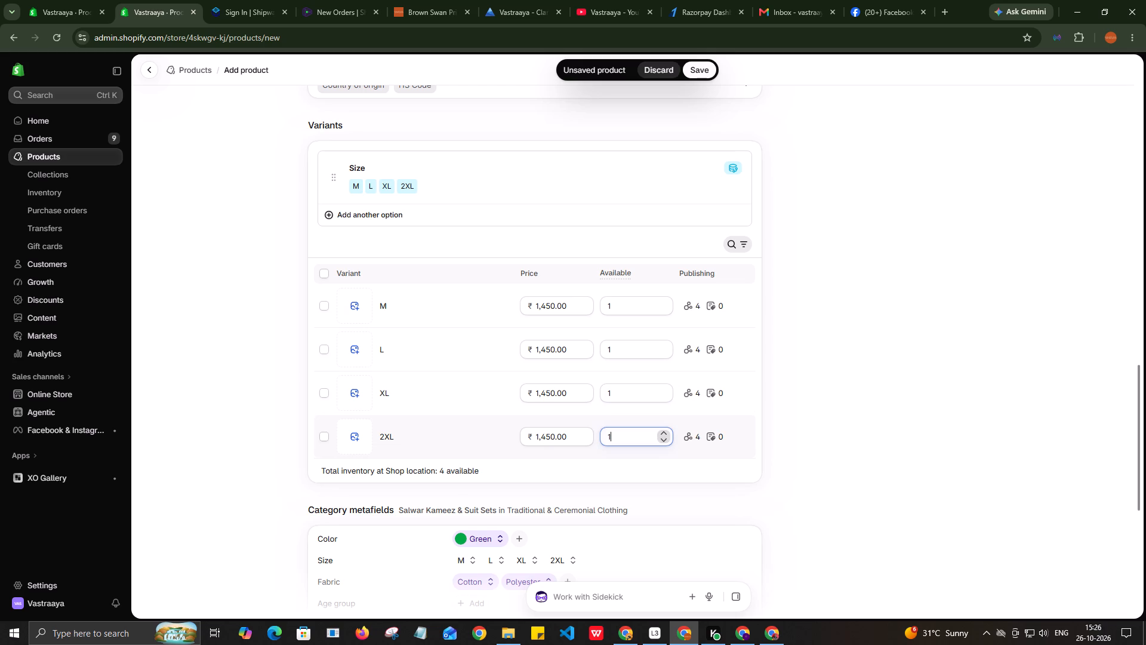
pyautogui.click(900, 395)
# Look through the colour entries offered for the Color category metafield for a shade matching the suit.
pyautogui.scroll(-3, 893, 395)
pyautogui.scroll(2, 784, 401)
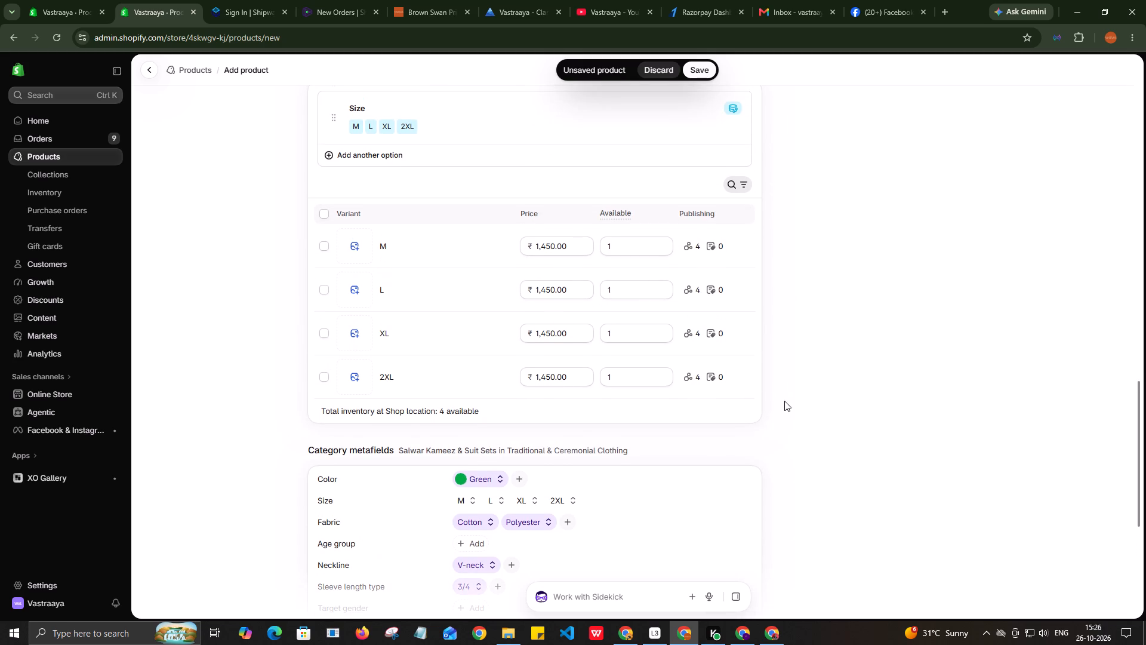
pyautogui.click(517, 480)
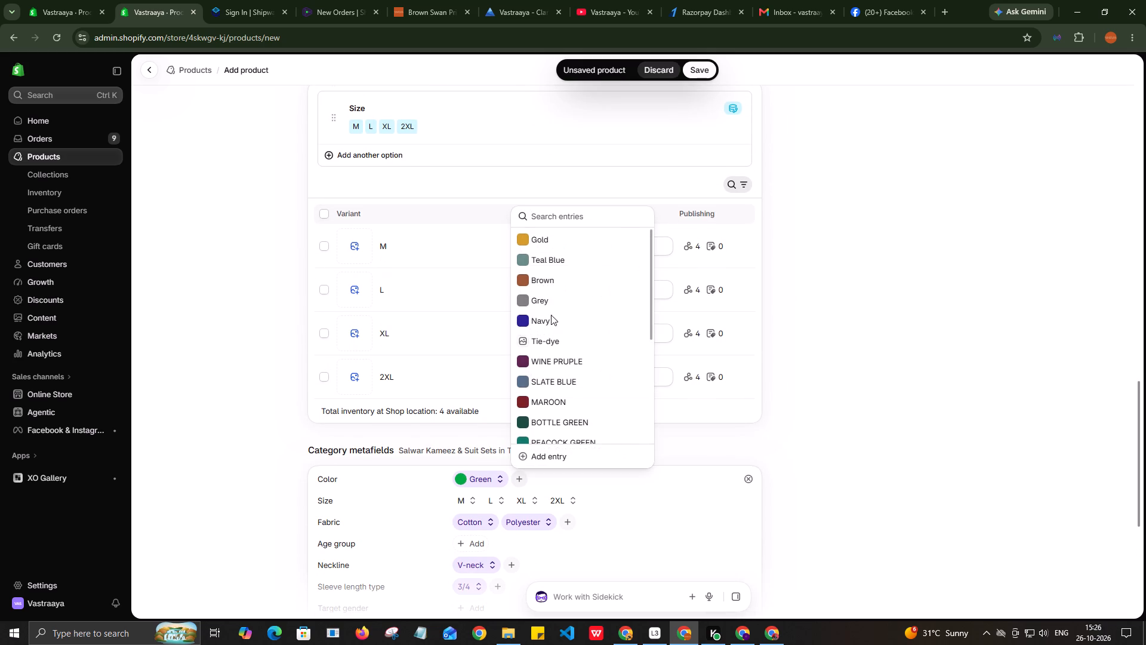
pyautogui.scroll(-1, 552, 291)
pyautogui.scroll(-3, 568, 371)
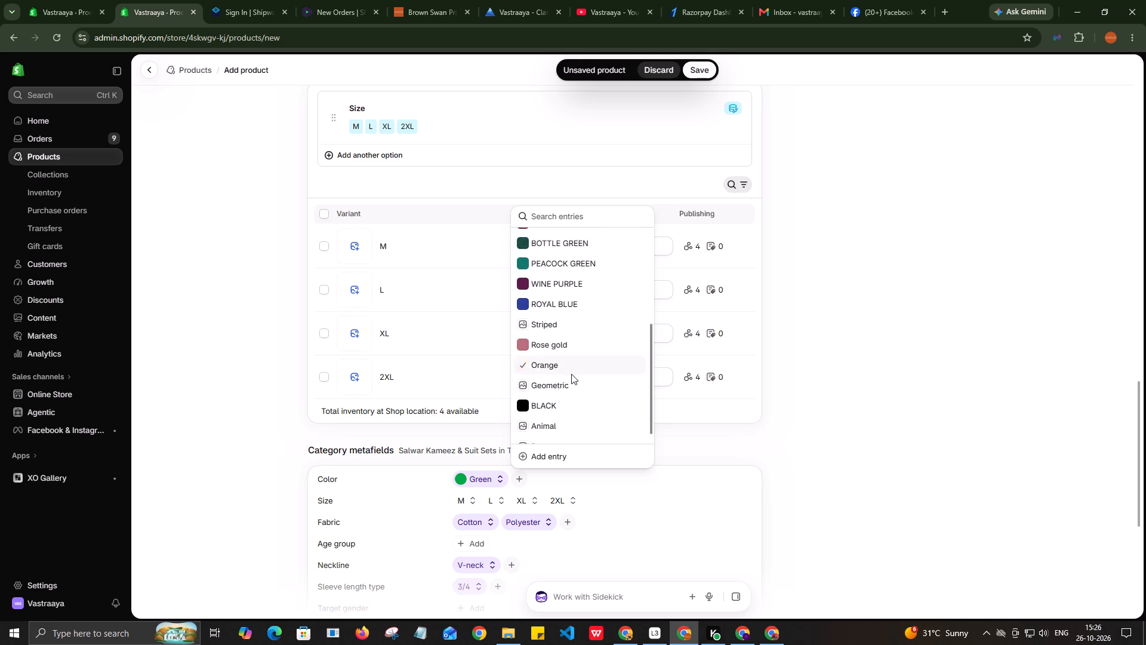
pyautogui.scroll(-4, 571, 374)
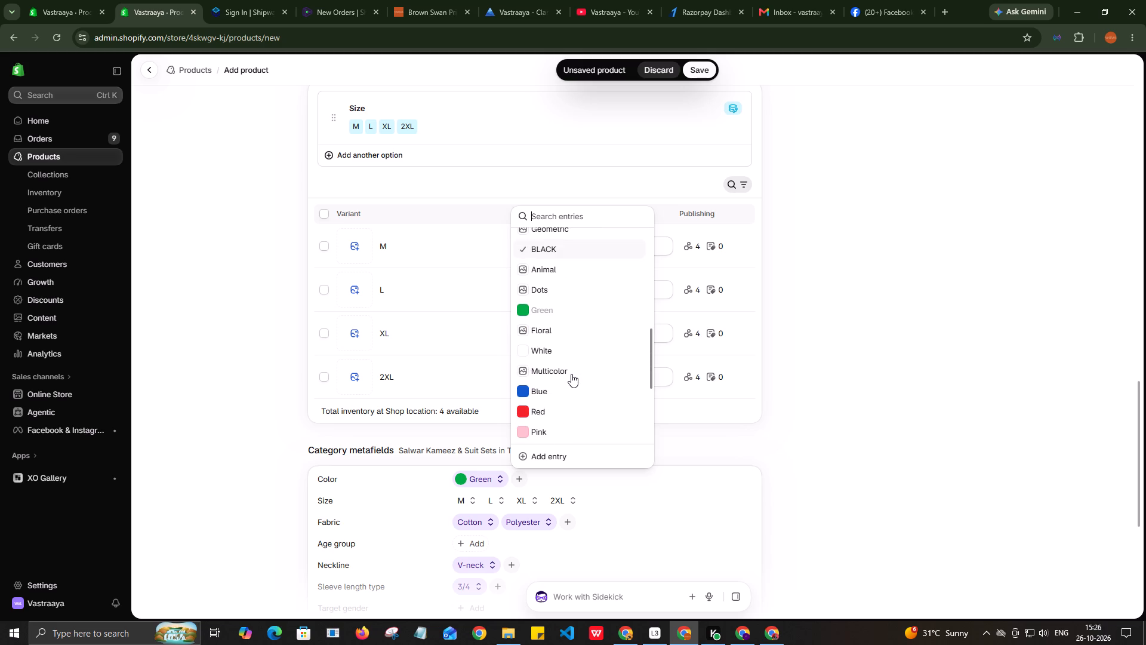
pyautogui.scroll(-6, 571, 374)
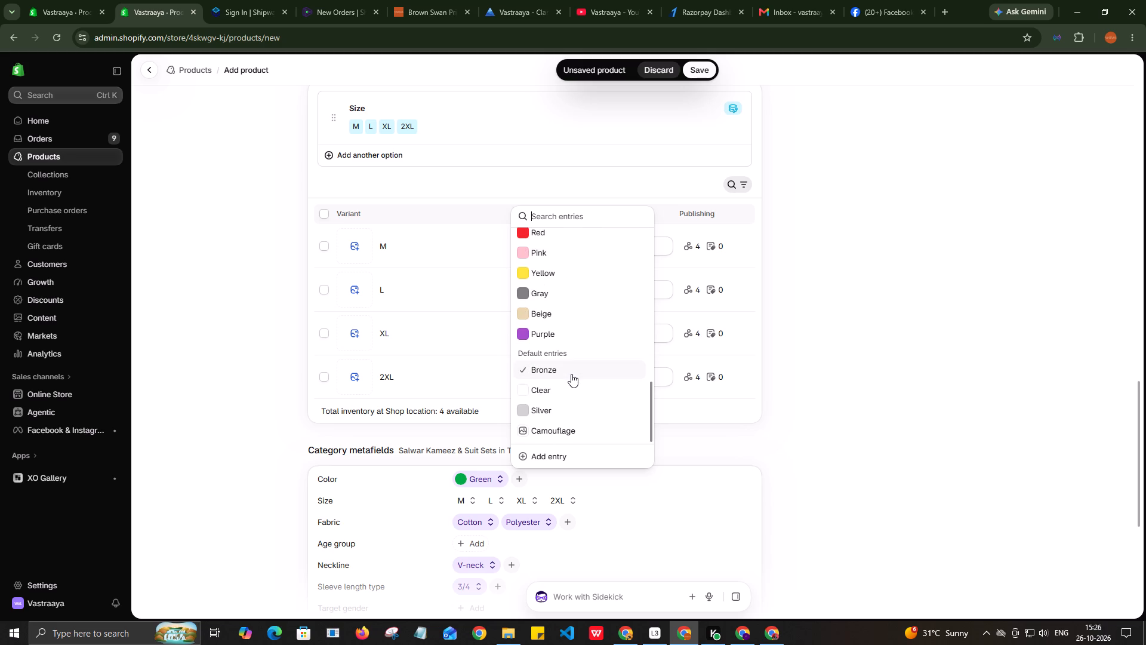
pyautogui.scroll(19, 571, 374)
pyautogui.click(981, 369)
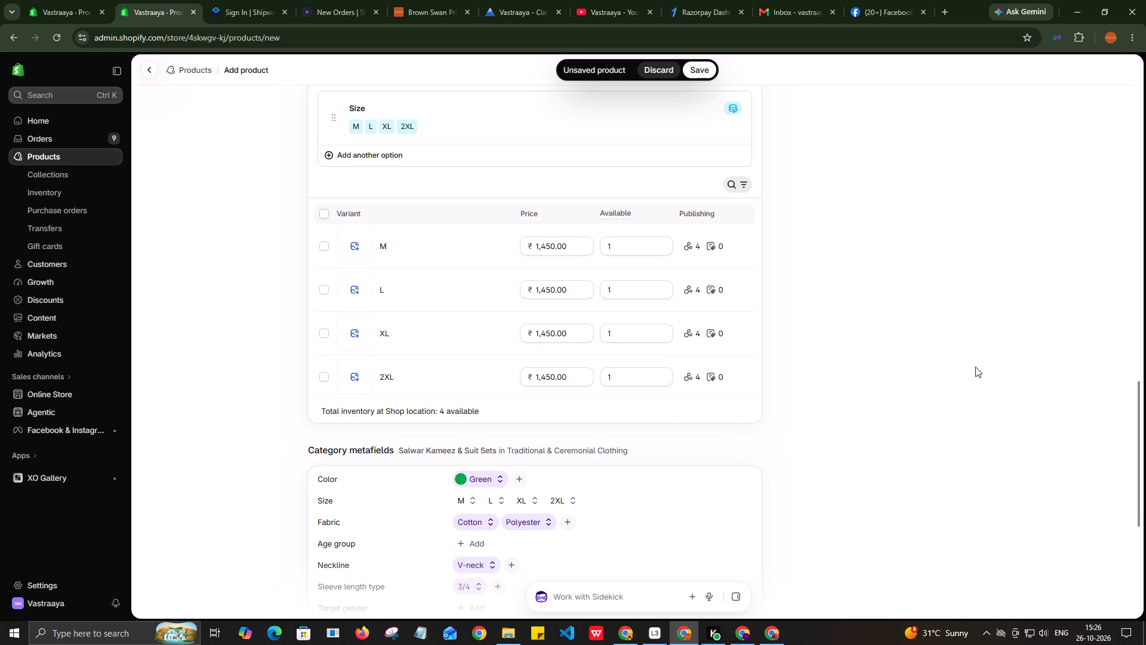
# Set the product type to Kurti and the vendor to Vastraaya in the product organization details.
pyautogui.scroll(3, 960, 357)
pyautogui.scroll(20, 877, 346)
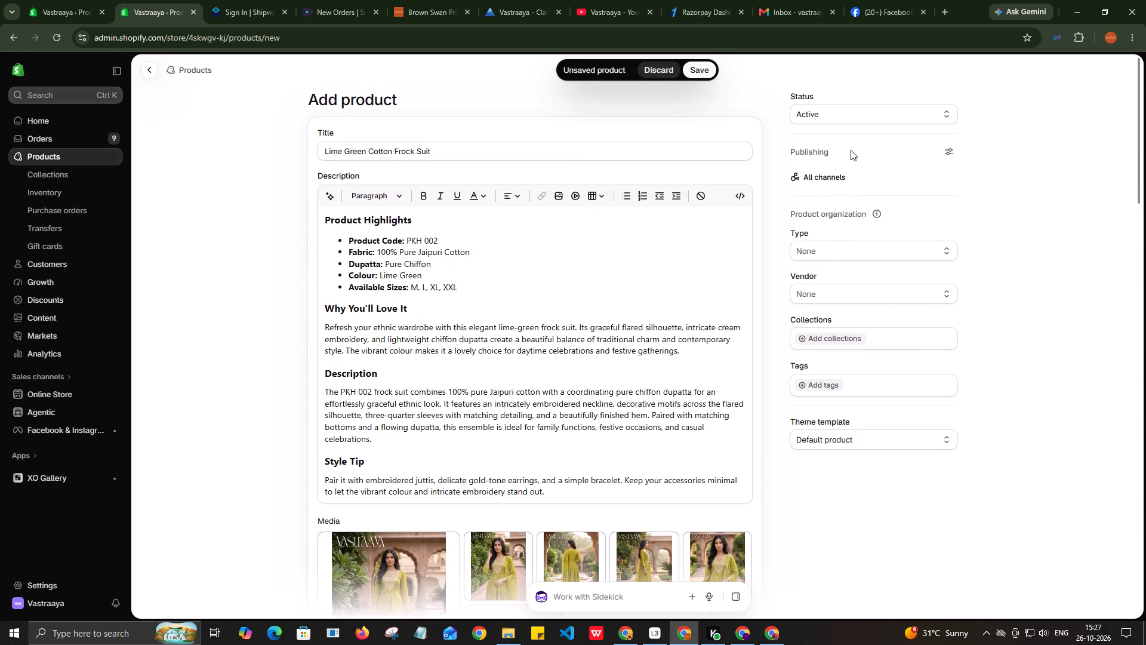
pyautogui.click(836, 247)
pyautogui.click(829, 266)
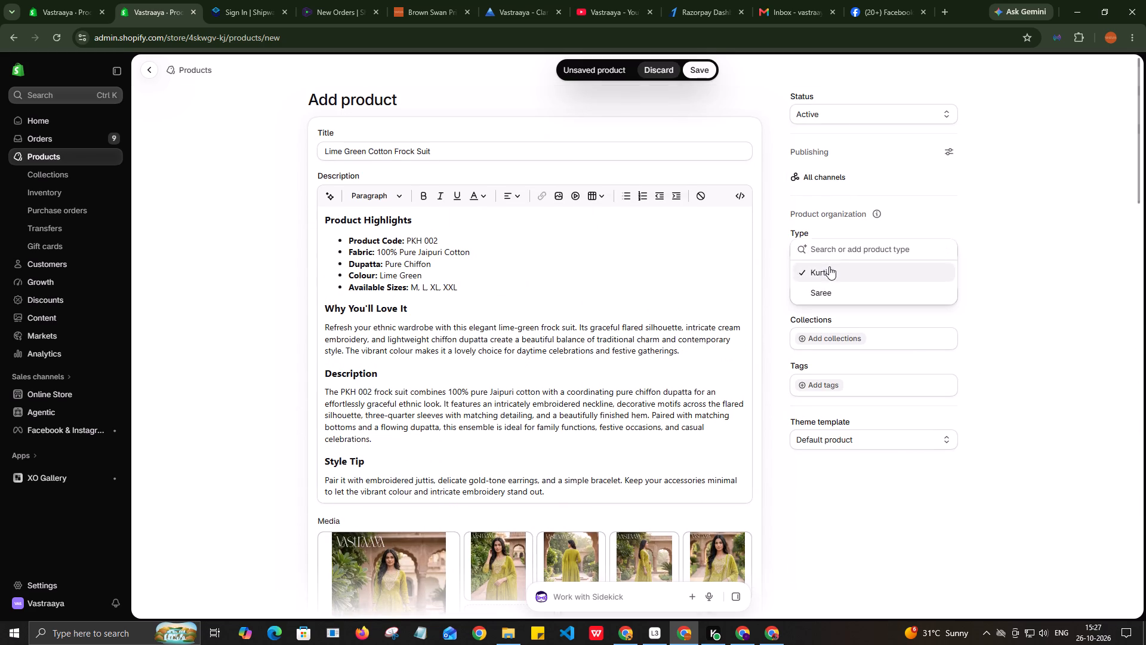
pyautogui.click(828, 295)
pyautogui.click(827, 314)
# Assign the product to the KURTI SETS collection and add the Kurti tag.
pyautogui.click(845, 345)
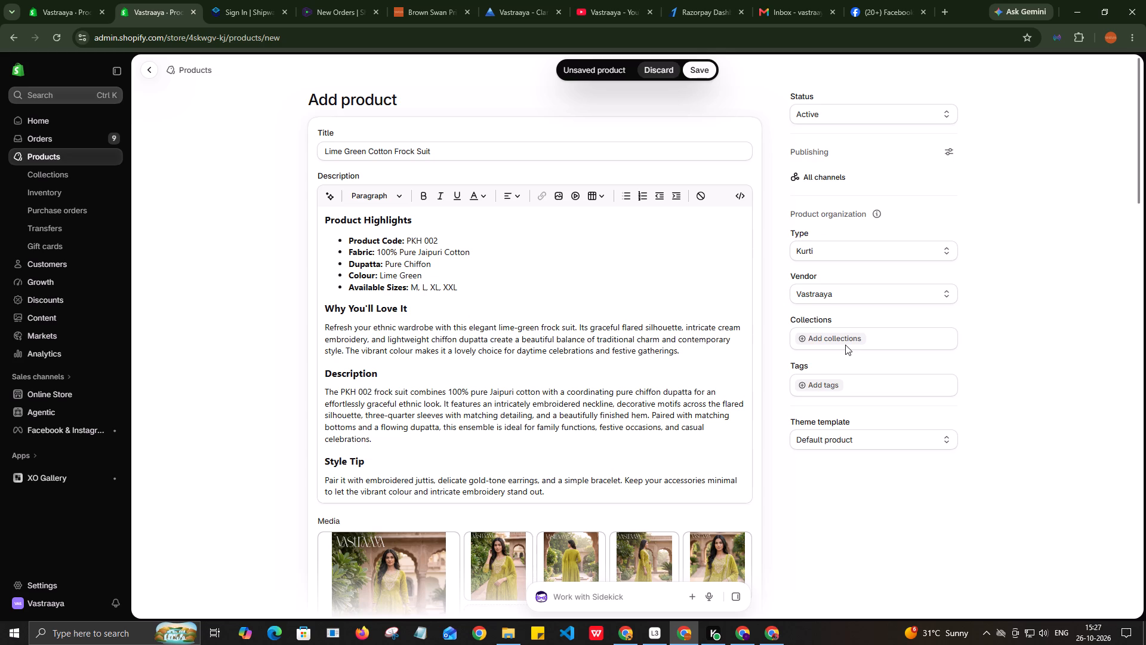
pyautogui.click(843, 339)
pyautogui.click(839, 415)
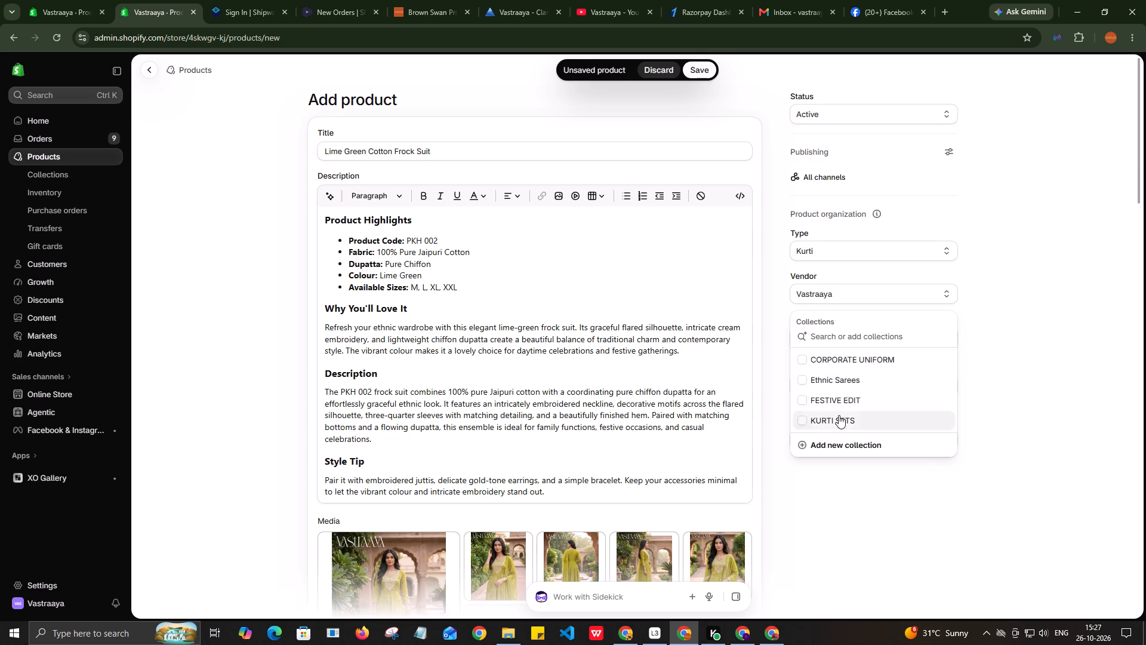
pyautogui.click(1049, 383)
pyautogui.click(818, 389)
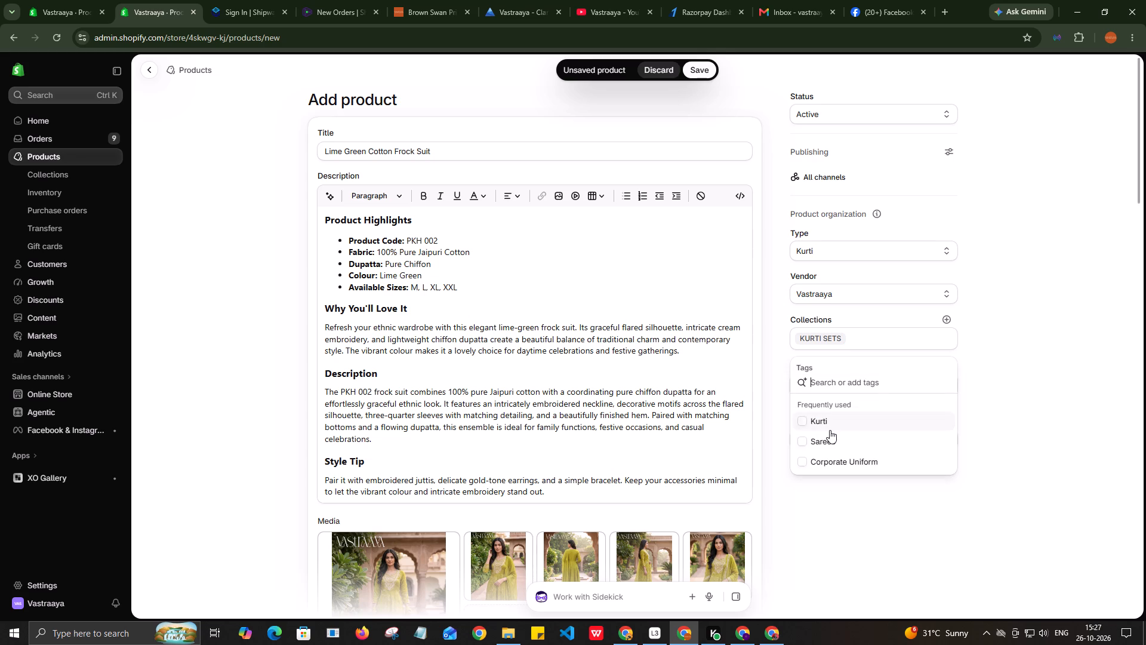
pyautogui.click(830, 424)
pyautogui.click(1062, 413)
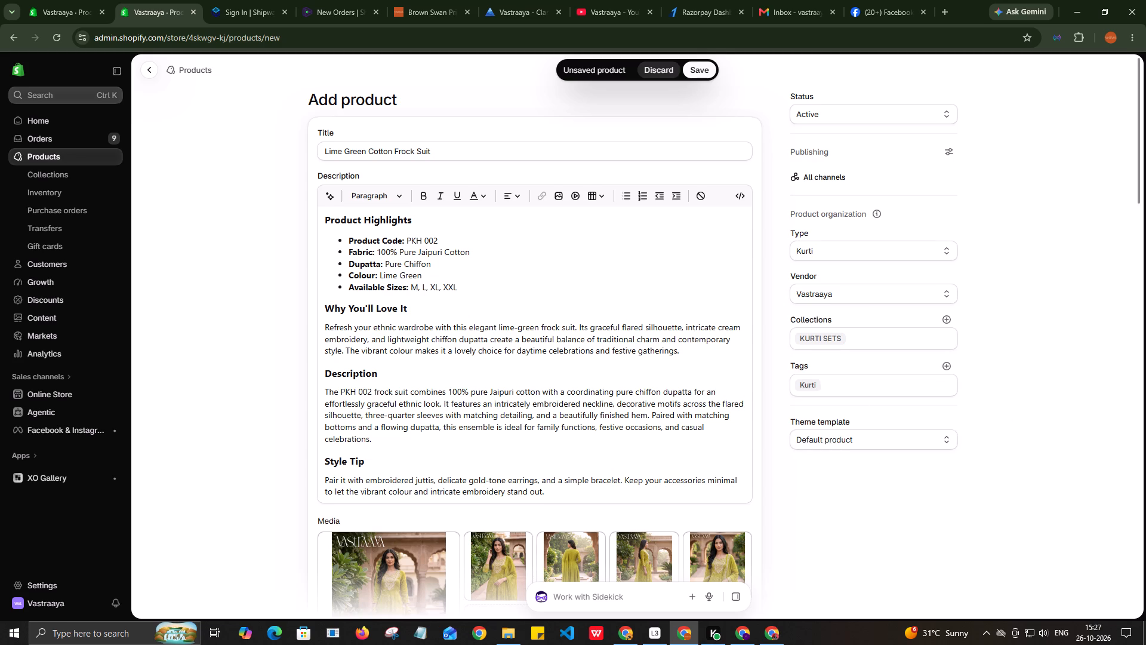
# Save the new Lime Green Cotton Frock Suit product.
pyautogui.scroll(-4, 634, 323)
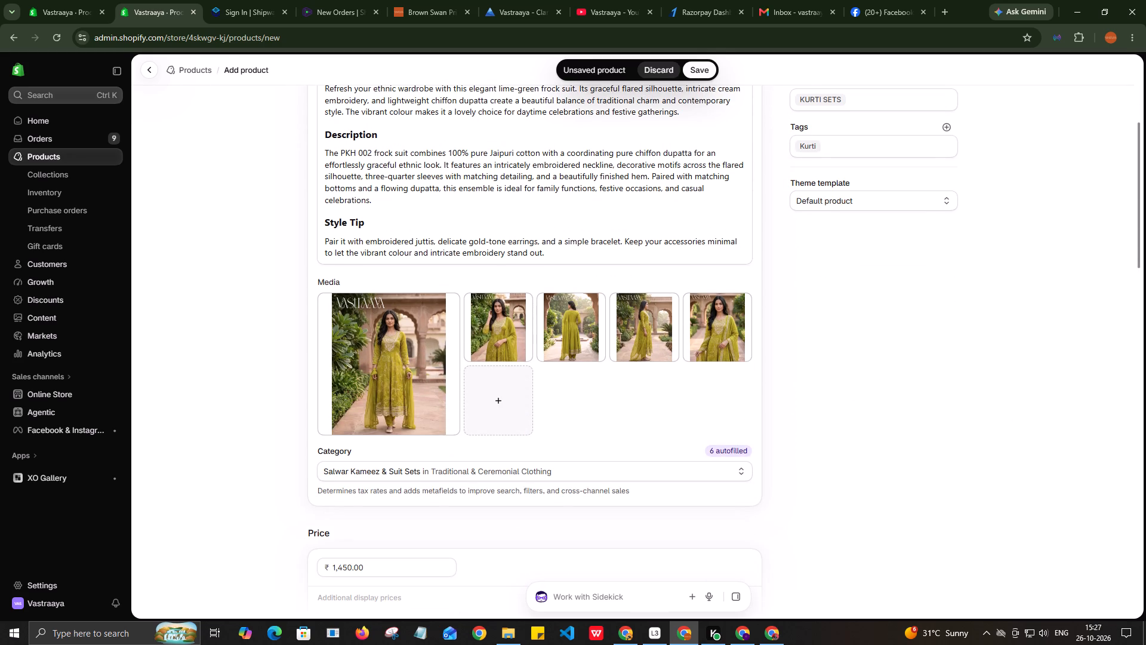
pyautogui.click(699, 72)
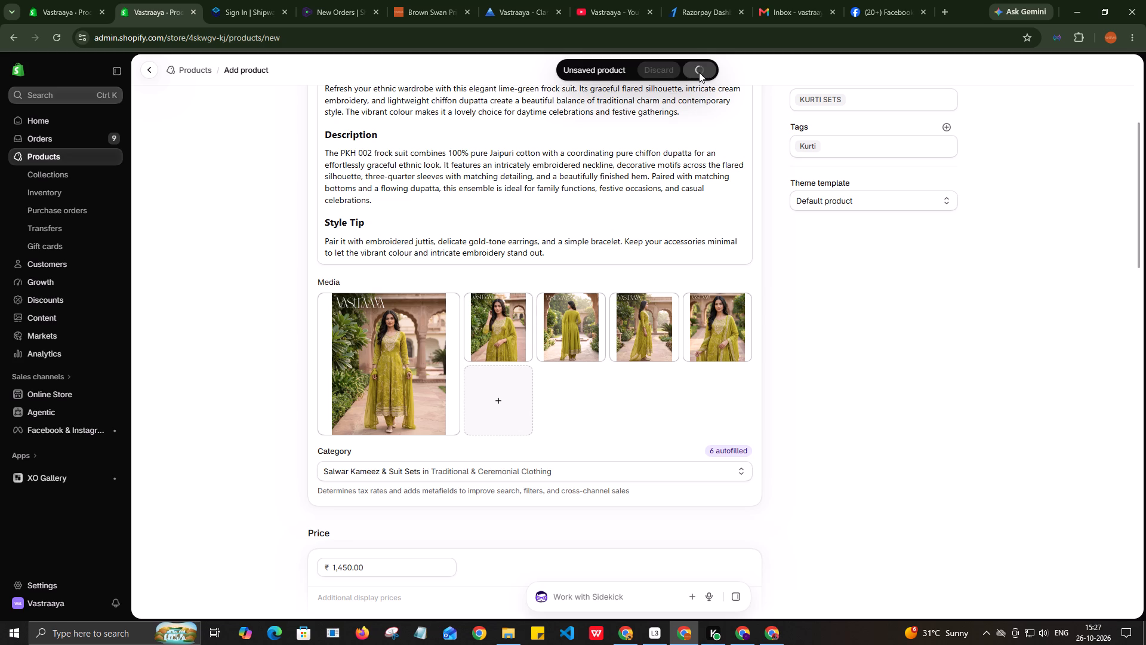
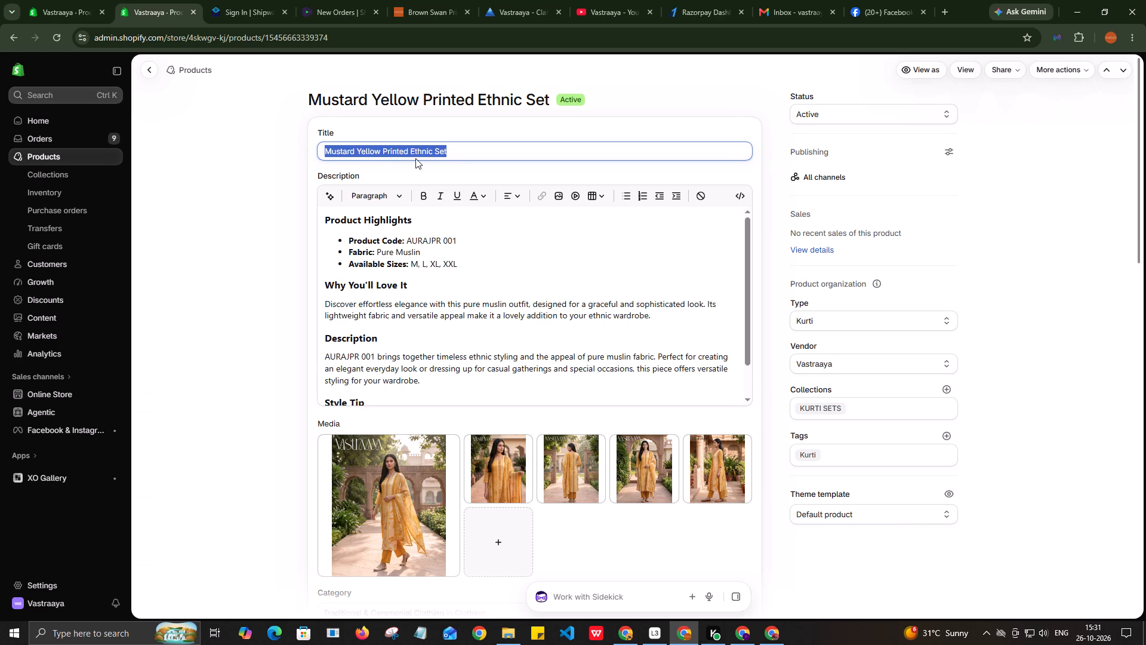
pyautogui.hotkey('ctrl', 'v')
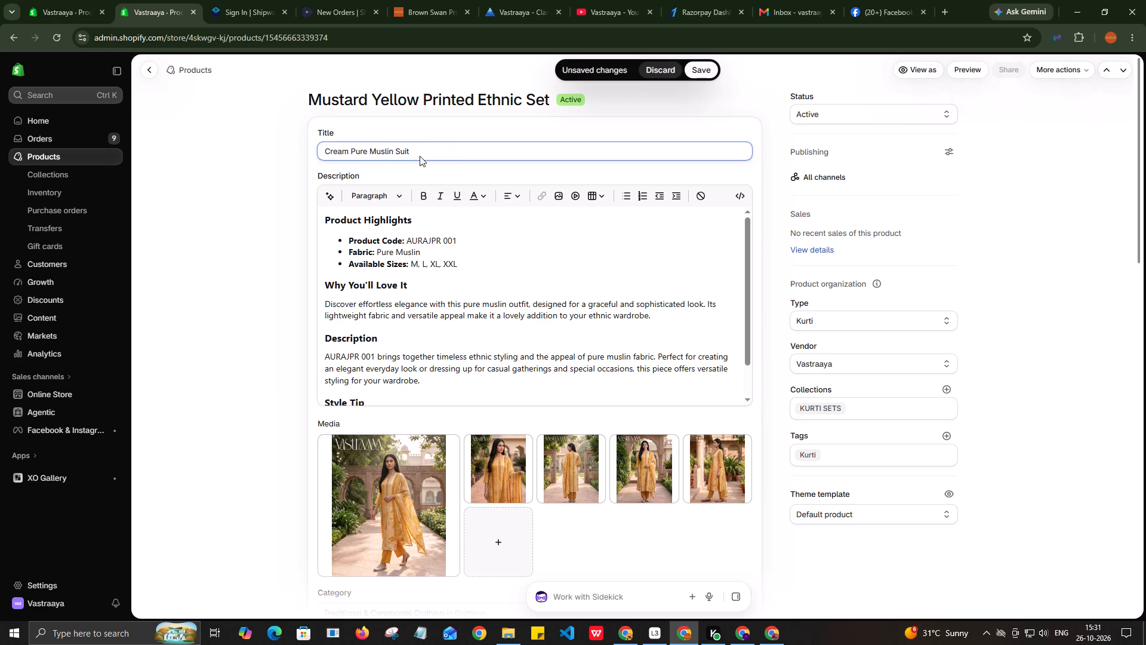
pyautogui.click(279, 225)
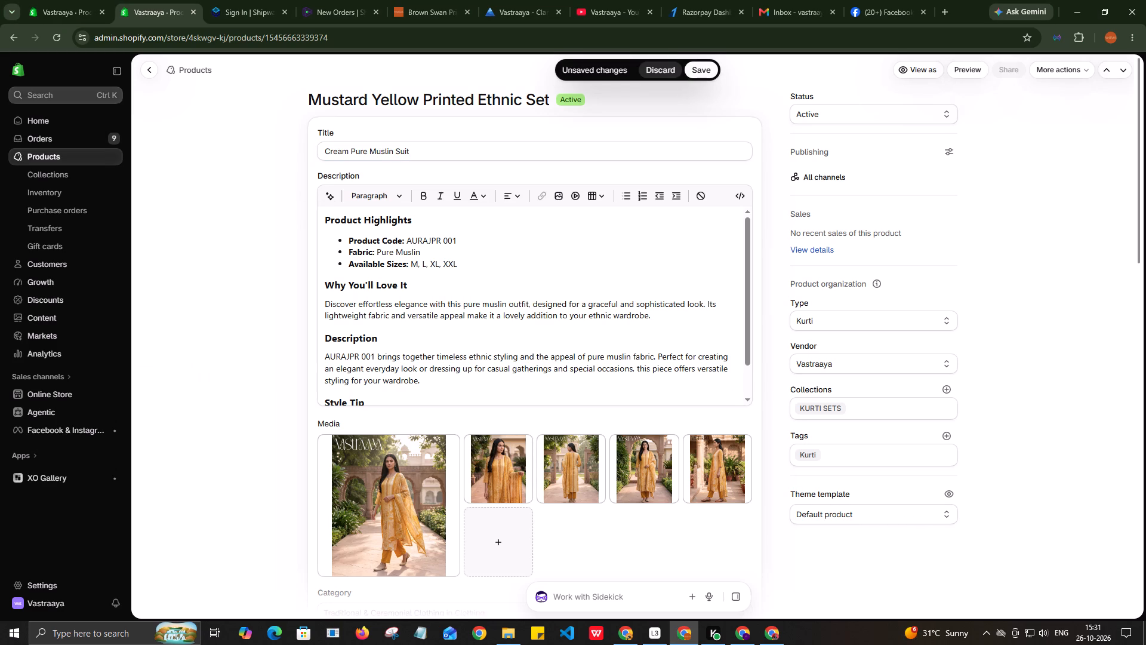
pyautogui.click(702, 70)
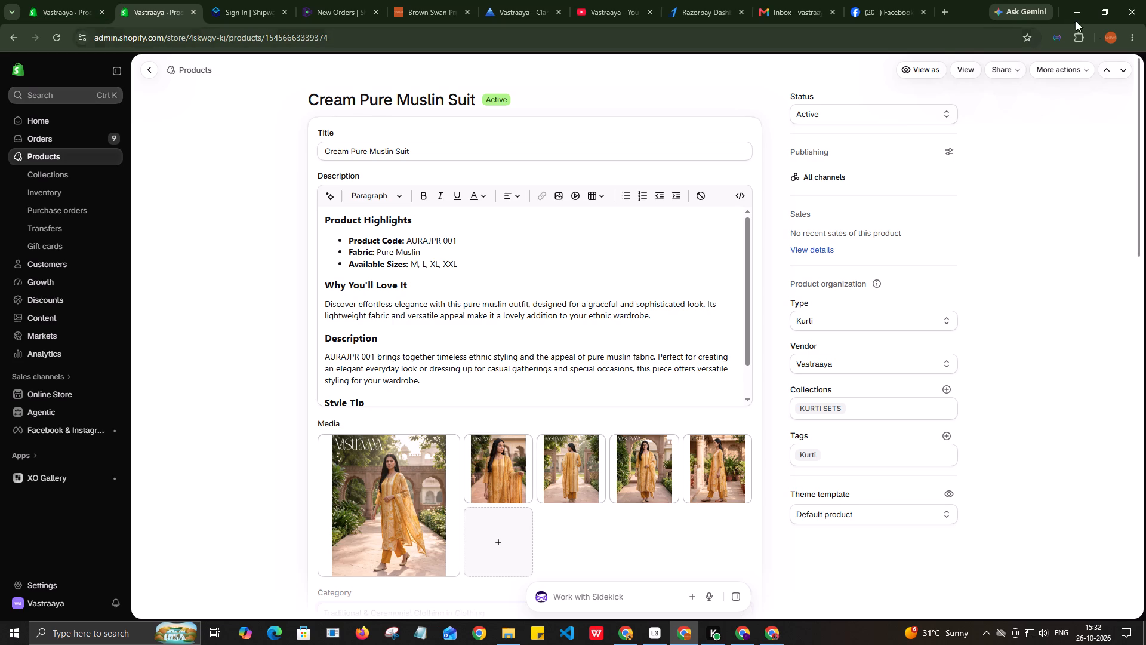
# Open the vastraaya.com storefront in a new tab and look through the products in its KURTI SETS collection.
pyautogui.click(945, 10)
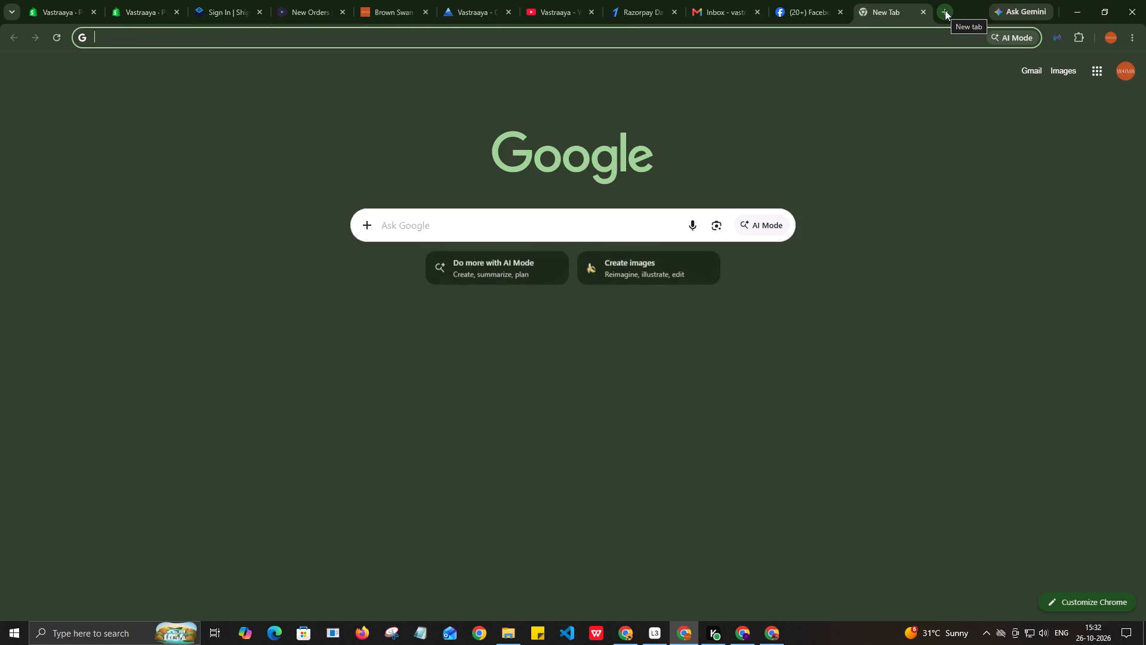
pyautogui.write('vastraaya')
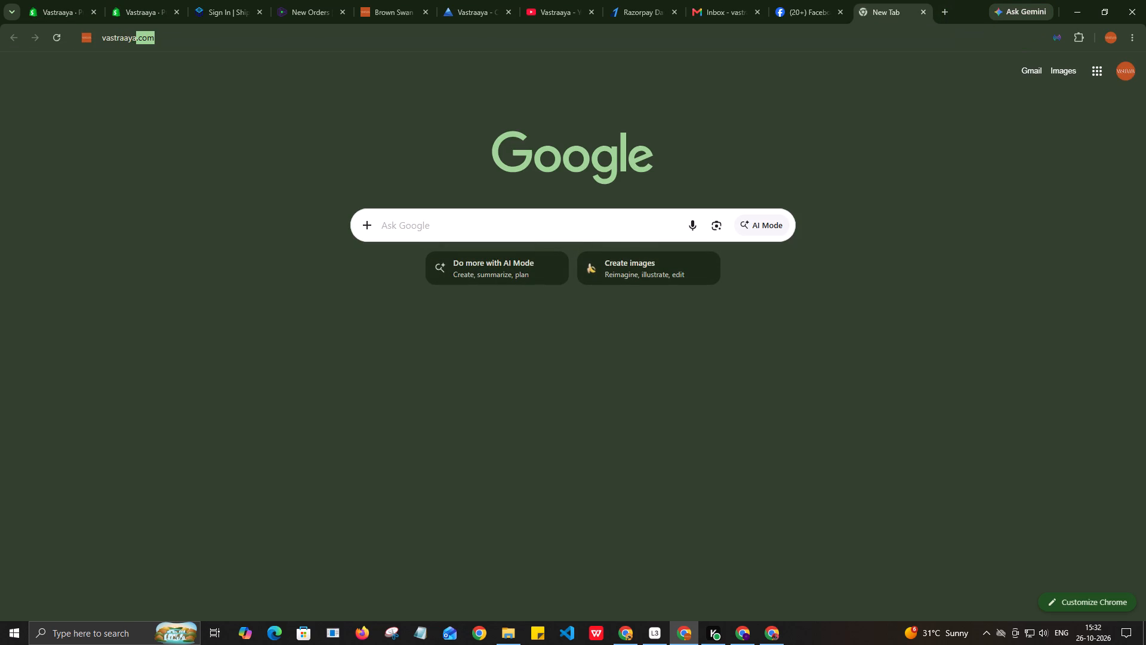
pyautogui.press('Right')
pyautogui.press('Return')
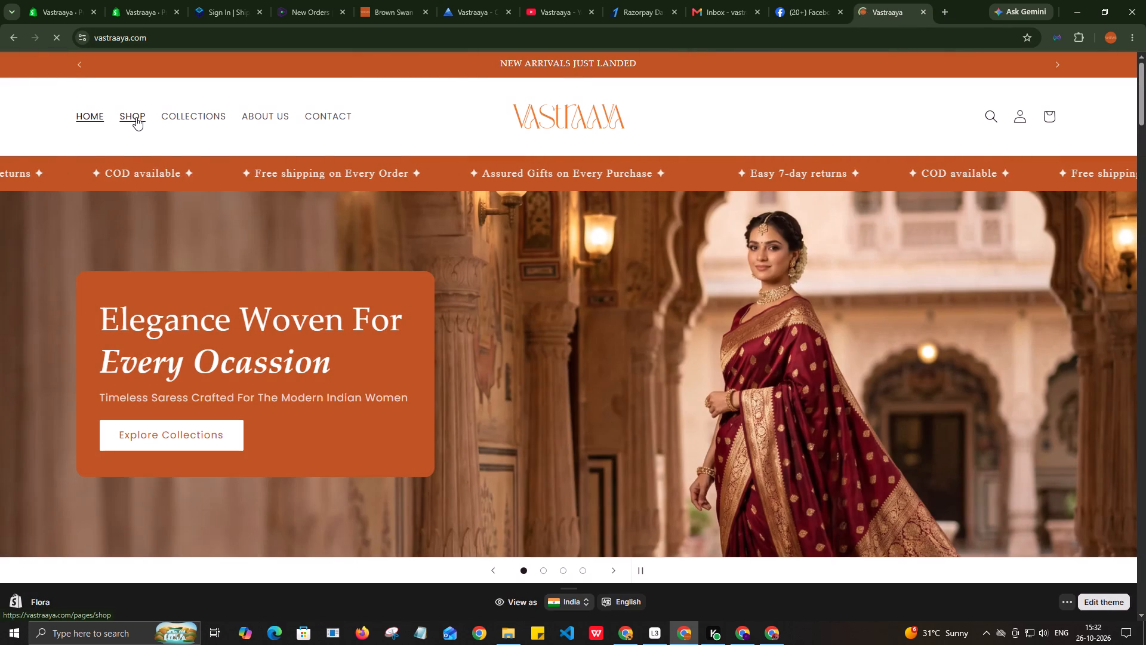
pyautogui.click(183, 117)
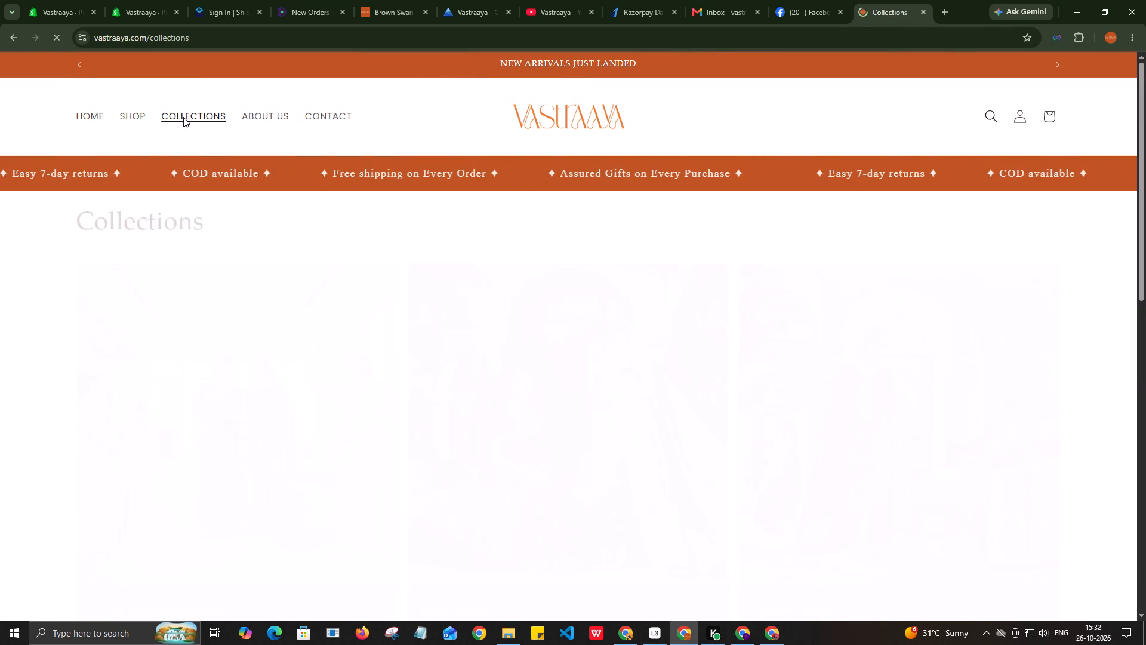
pyautogui.scroll(-3, 502, 325)
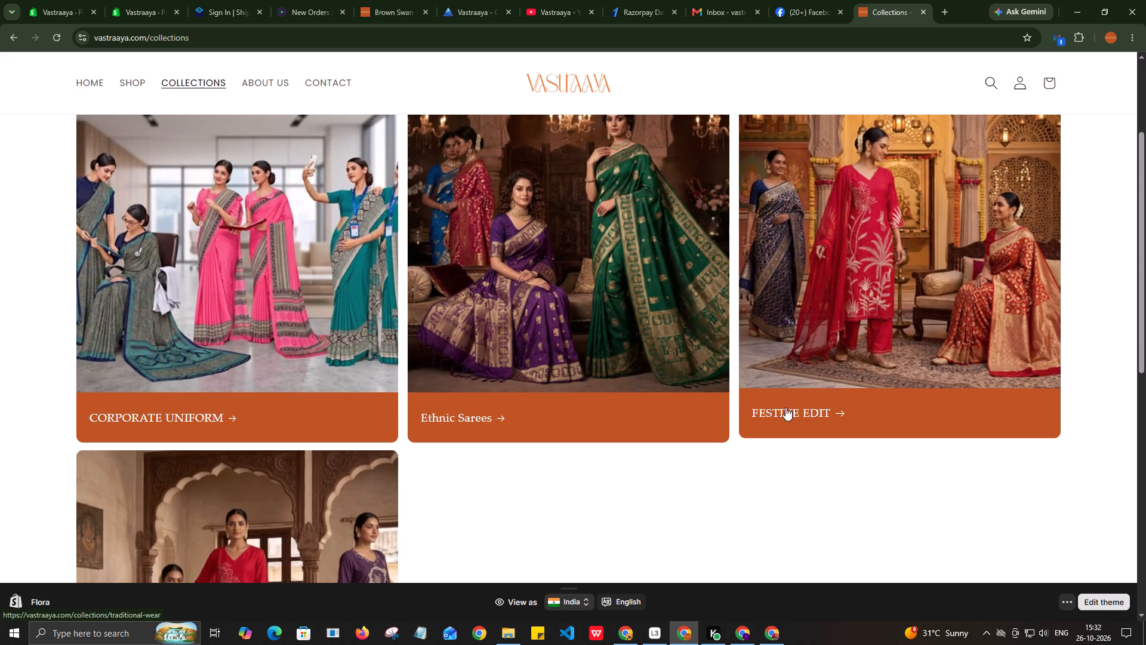
pyautogui.scroll(-4, 653, 415)
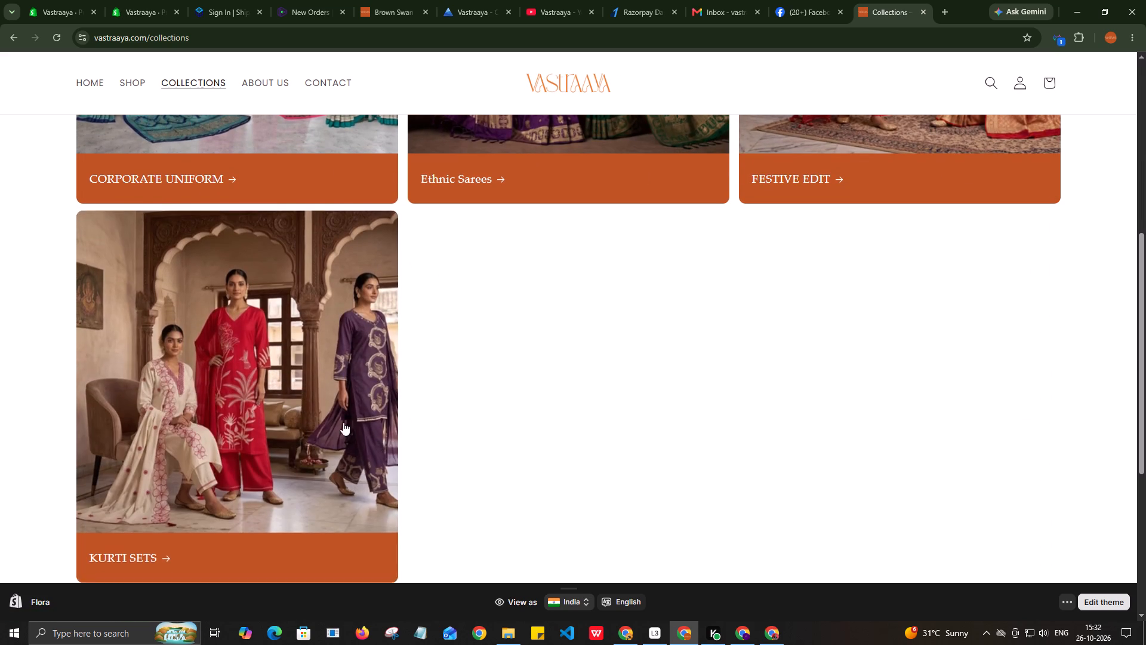
pyautogui.click(343, 422)
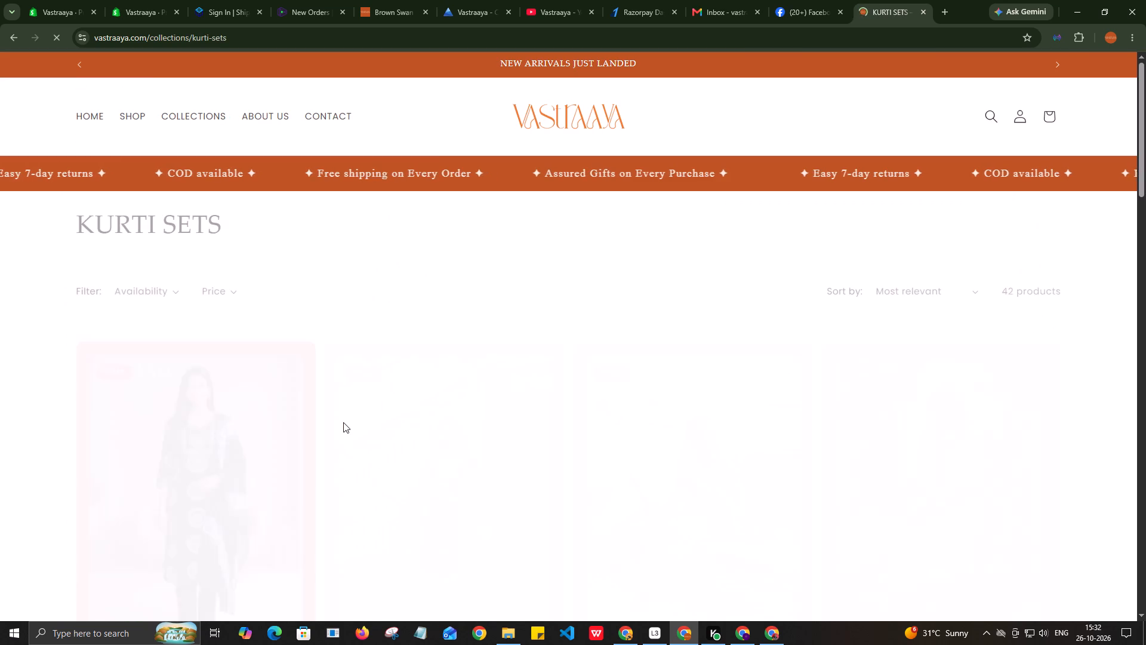
pyautogui.scroll(-4, 703, 406)
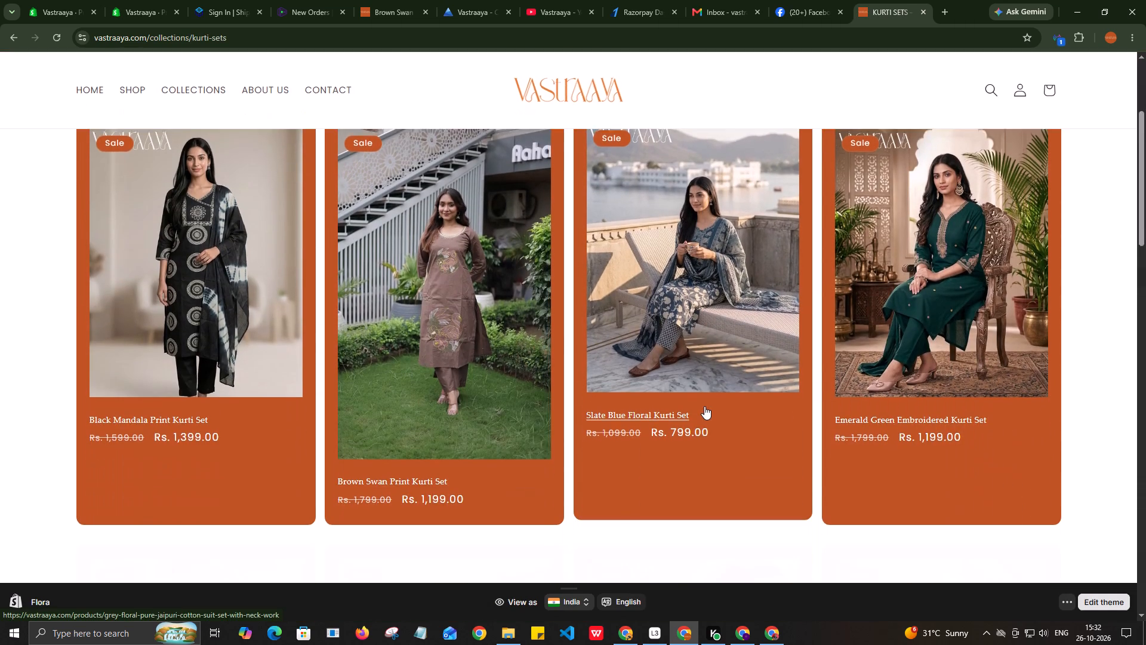
# Capture a screen snip of the Mustard Yellow Cotton Anarkali, Lime Green Cotton Frock and Jaipuri Cotton Frock suit cards in the KURTI SETS collection.
pyautogui.scroll(-4, 704, 406)
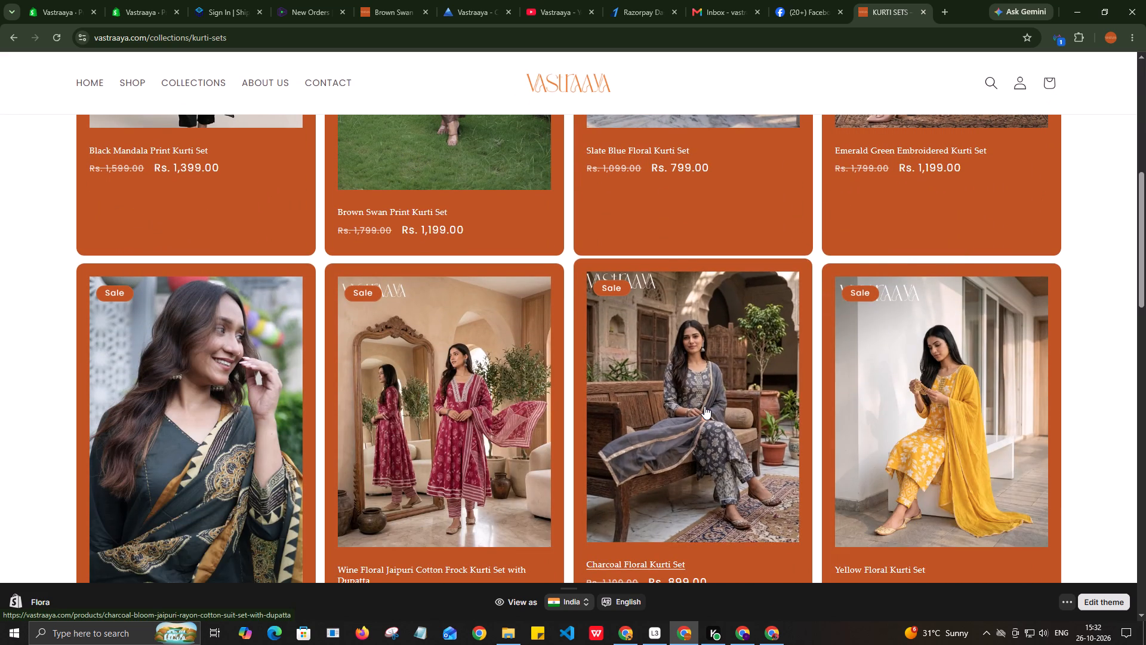
pyautogui.scroll(-5, 703, 406)
pyautogui.scroll(-5, 743, 374)
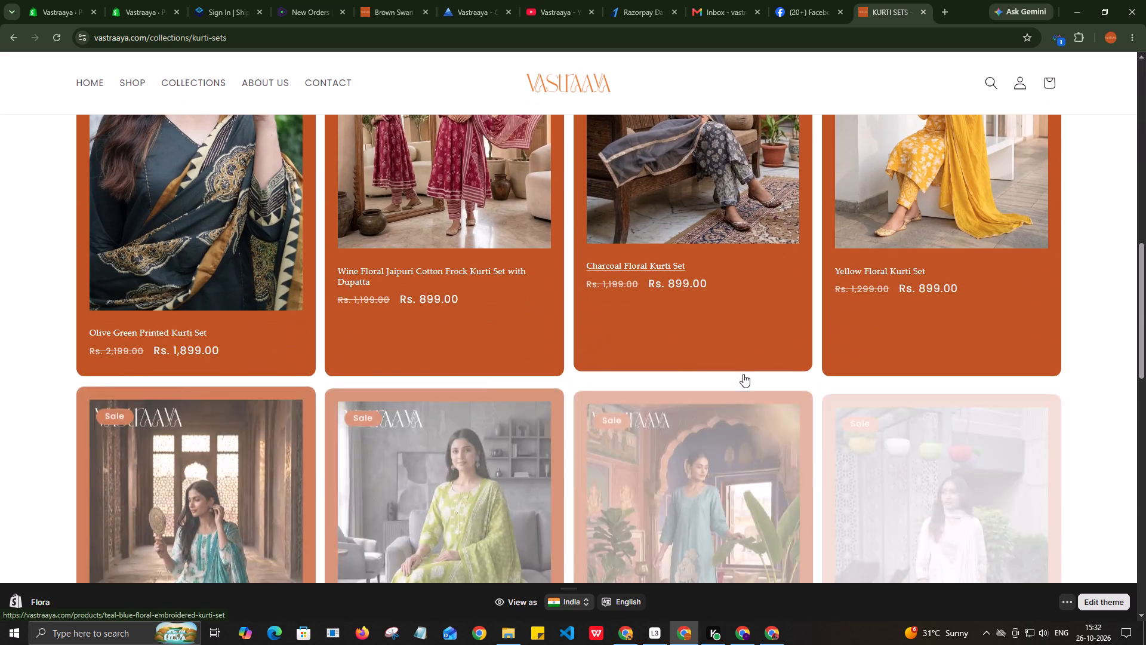
pyautogui.scroll(-5, 740, 374)
pyautogui.scroll(-4, 692, 399)
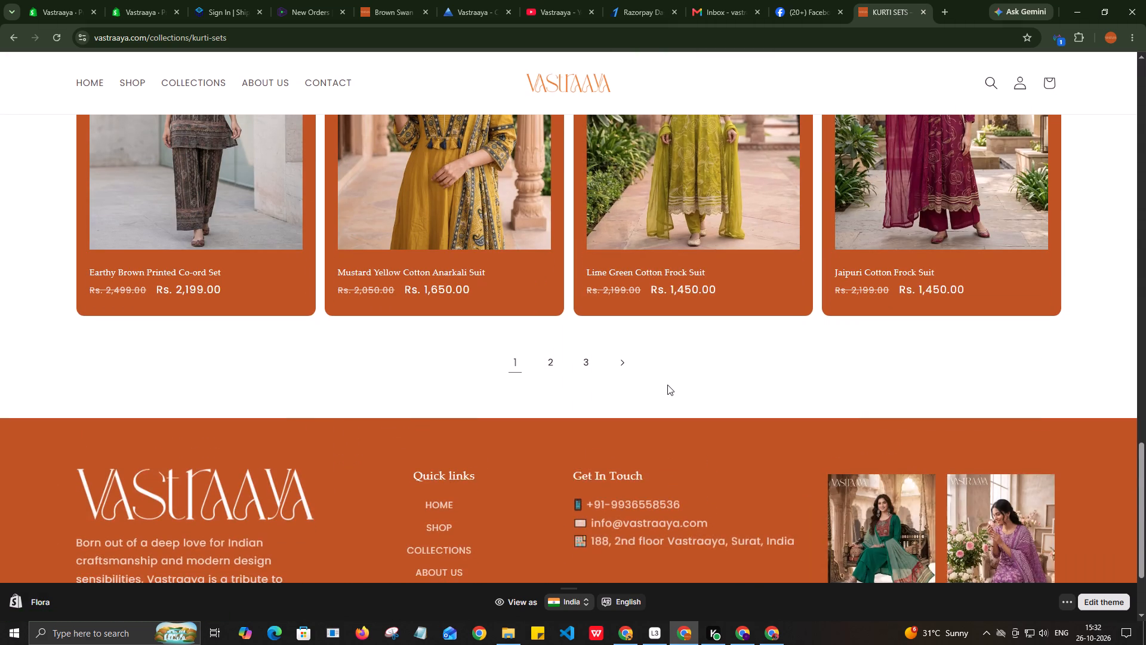
pyautogui.scroll(3, 667, 385)
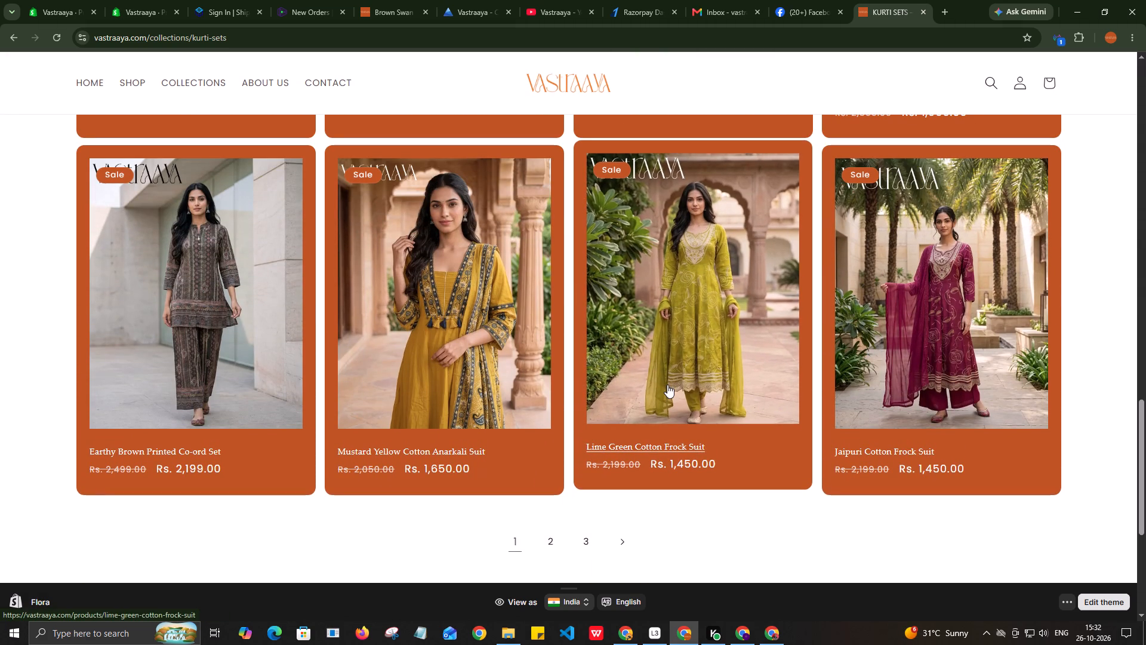
pyautogui.scroll(1, 658, 389)
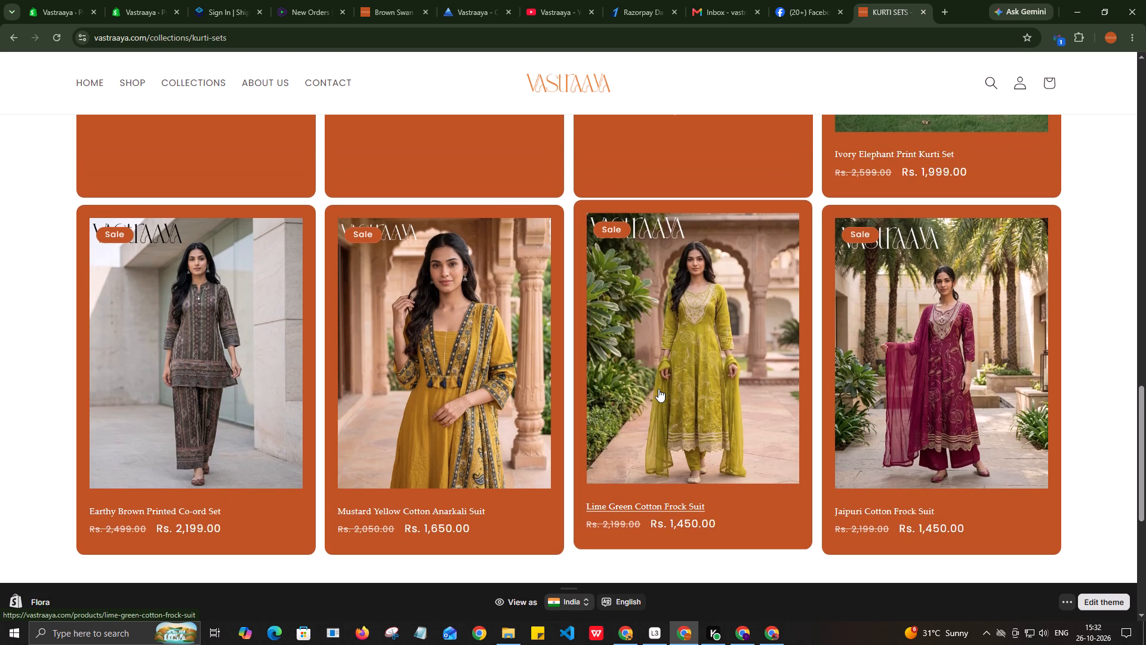
pyautogui.scroll(2, 655, 390)
pyautogui.scroll(-2, 655, 390)
pyautogui.press('shift+super+s')
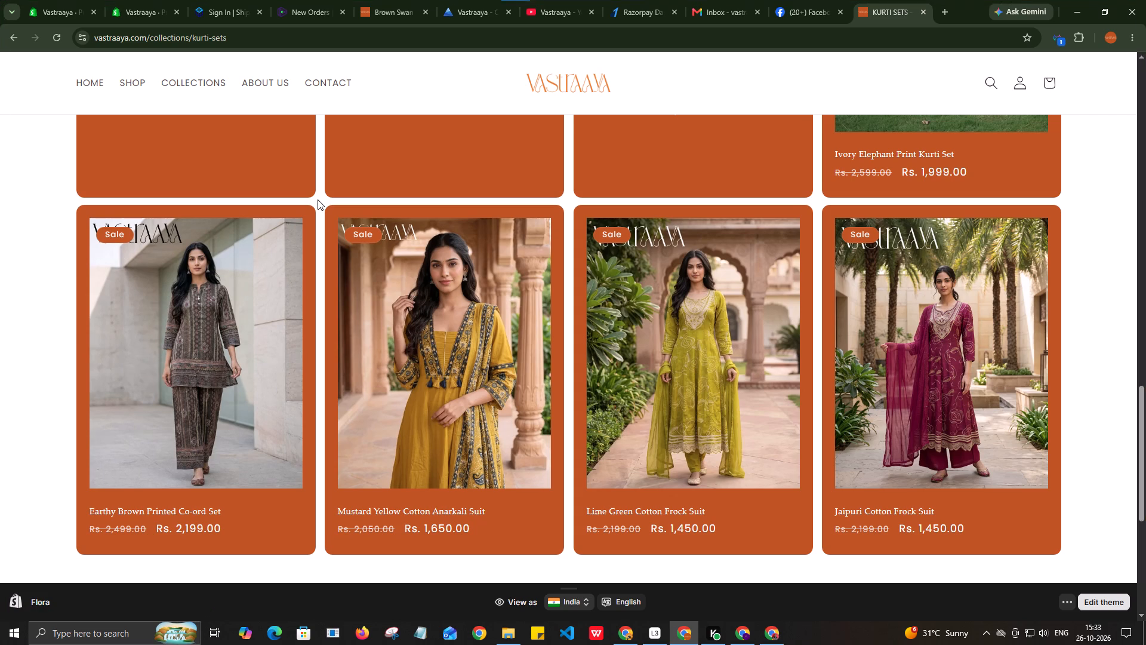
pyautogui.moveTo(318, 199); pyautogui.dragTo(740, 444)
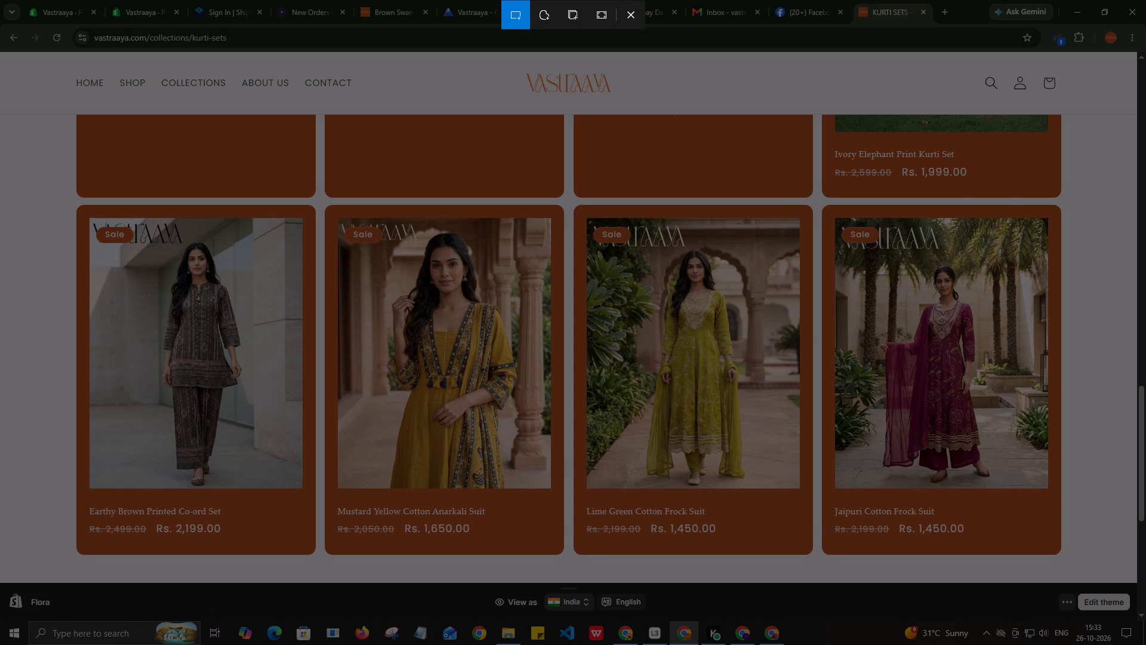
pyautogui.moveTo(740, 444); pyautogui.dragTo(1064, 563)
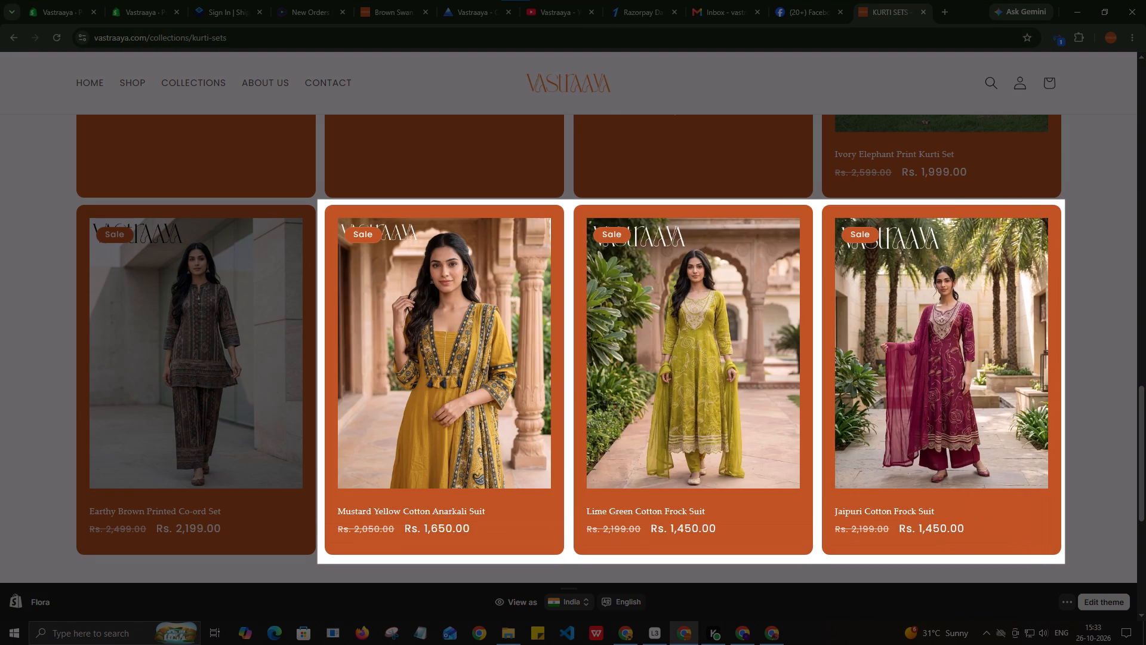
pyautogui.moveTo(1064, 563); pyautogui.dragTo(1064, 567)
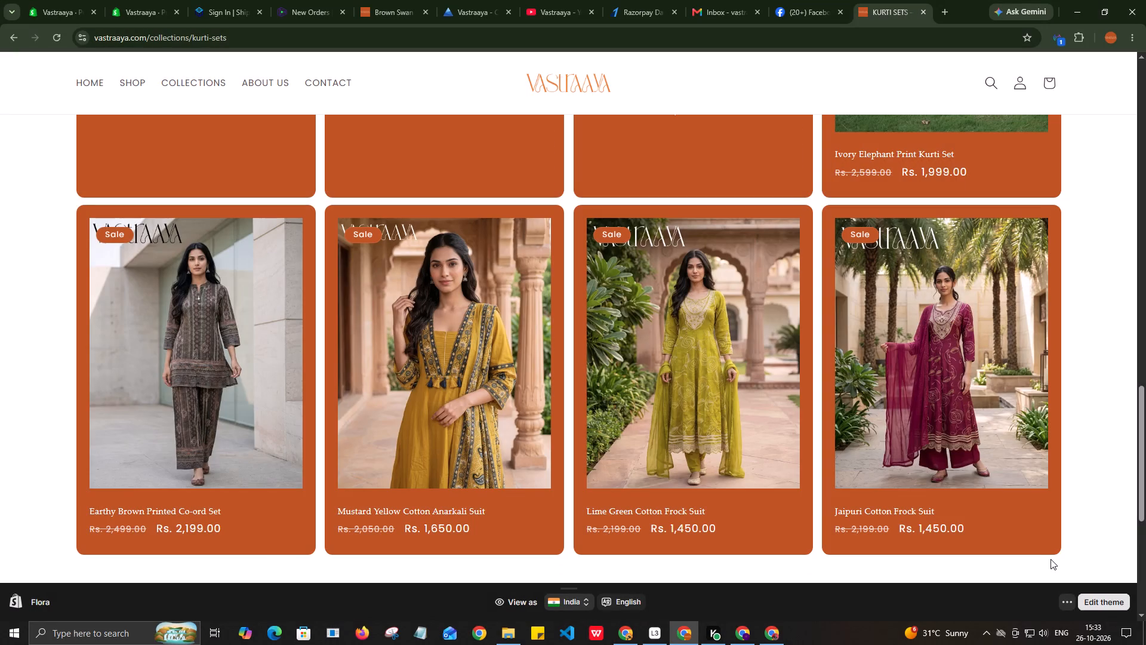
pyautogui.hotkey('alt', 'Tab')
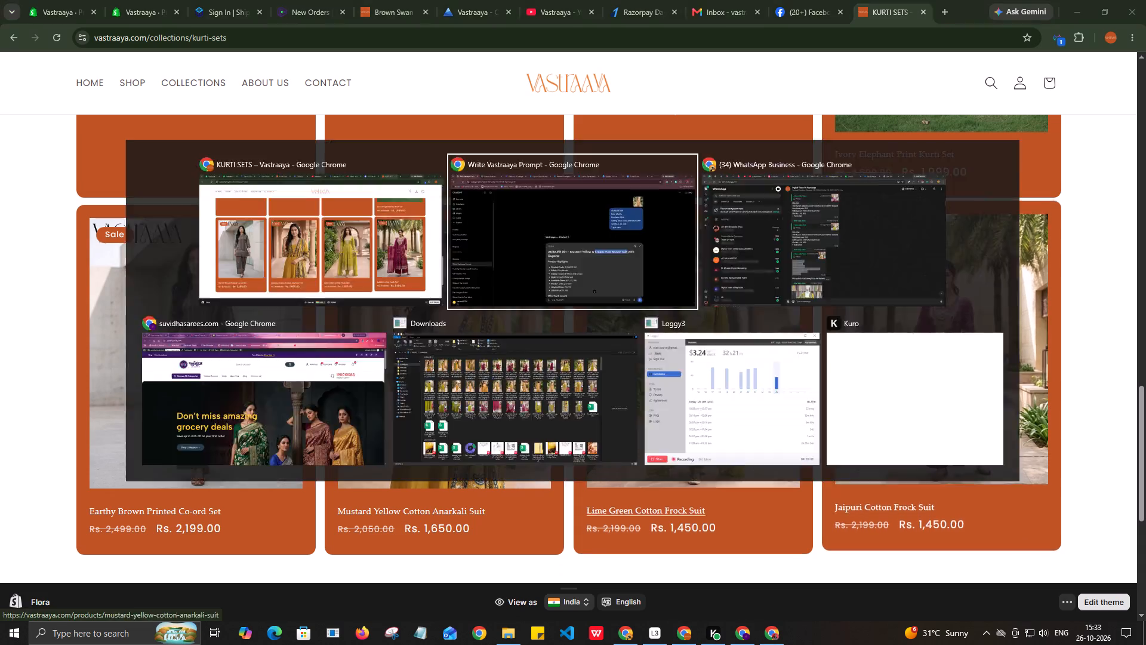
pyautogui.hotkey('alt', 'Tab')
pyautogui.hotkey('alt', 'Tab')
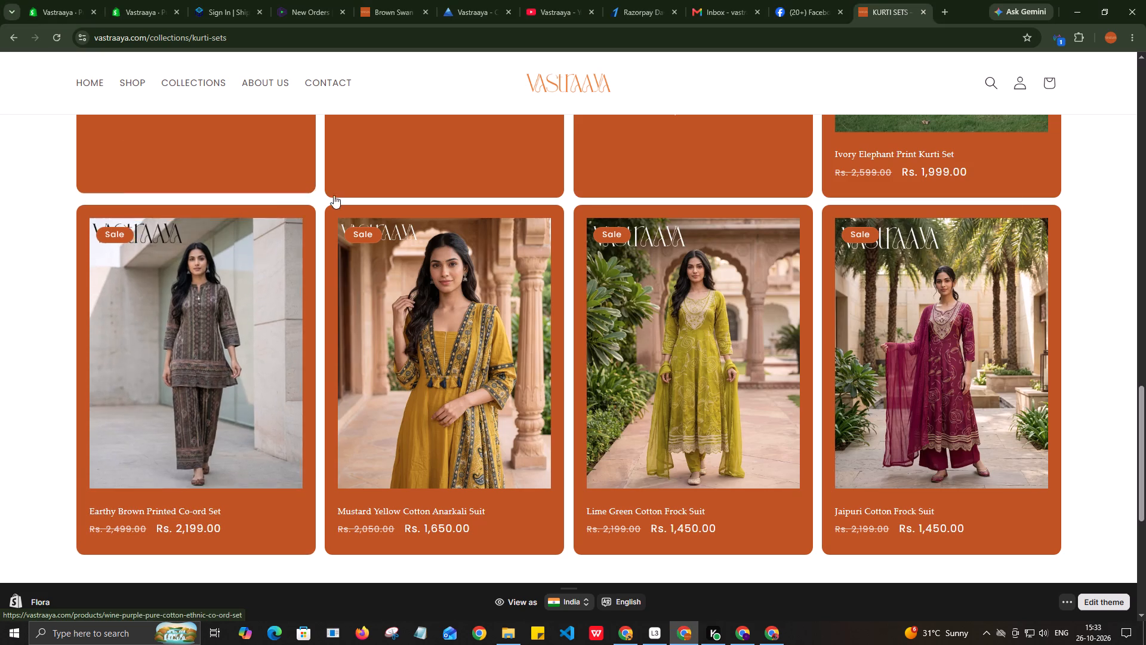